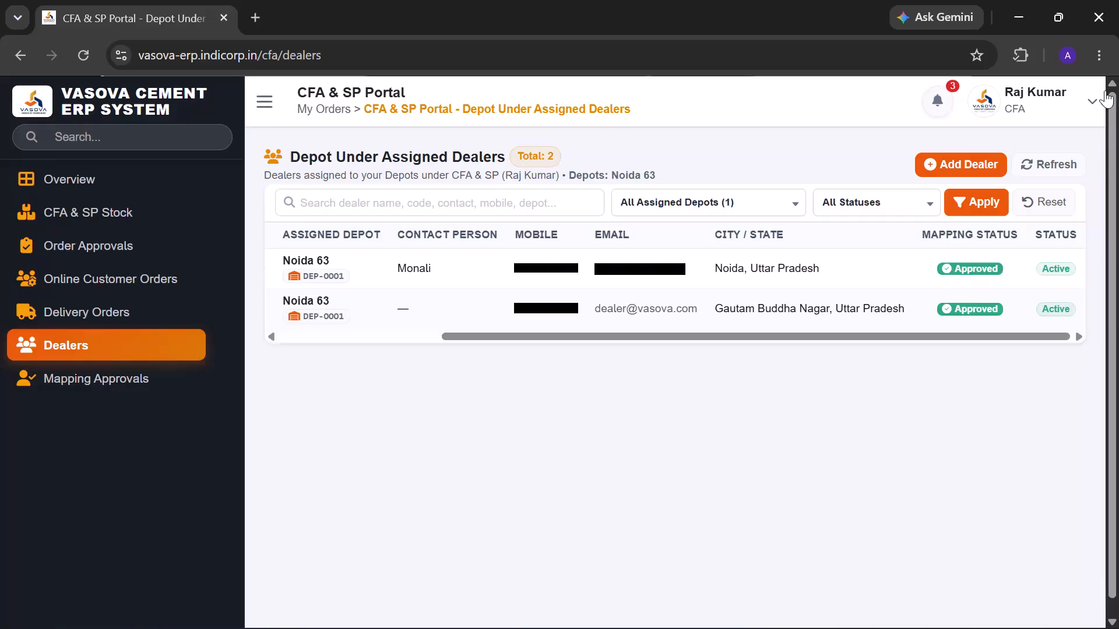
Open the account options for the signed-in CFA user.
{"action": "left_click", "coordinate": [1084, 105]}
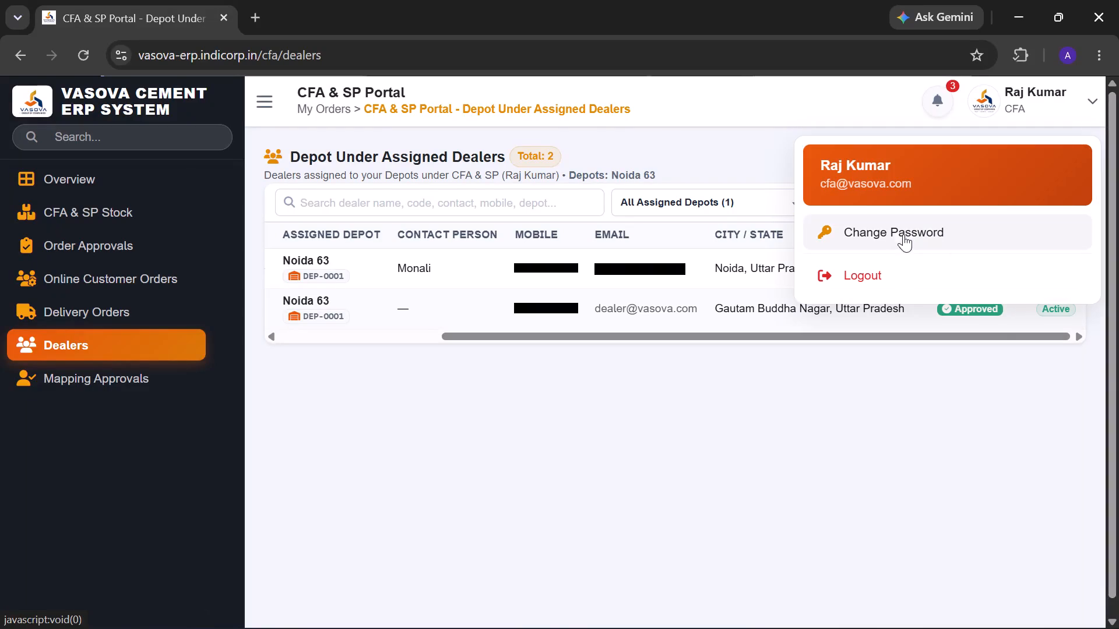
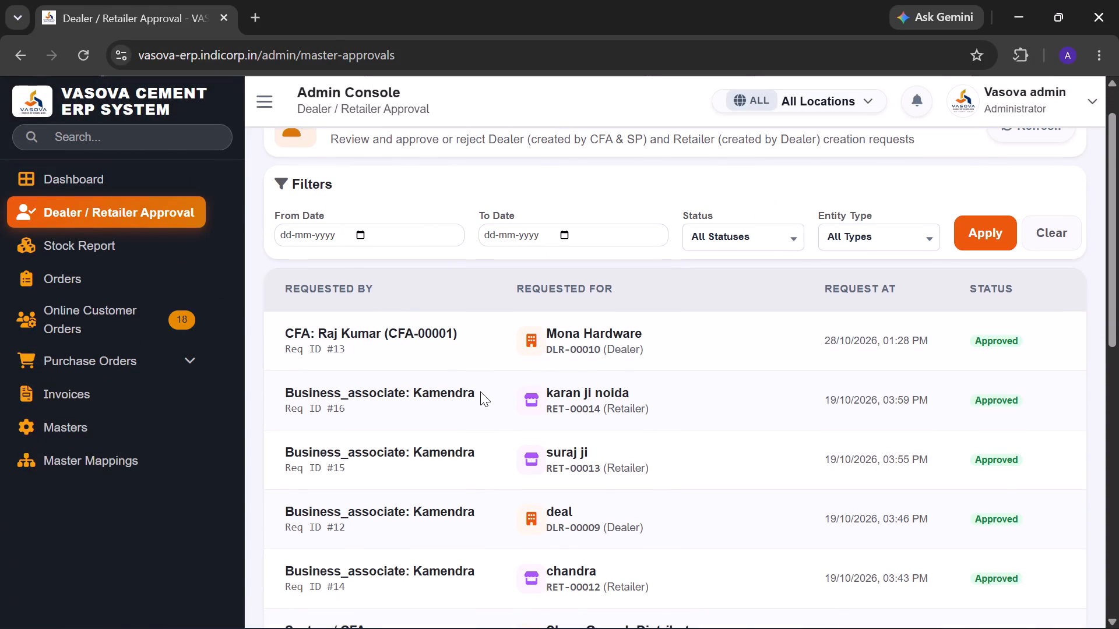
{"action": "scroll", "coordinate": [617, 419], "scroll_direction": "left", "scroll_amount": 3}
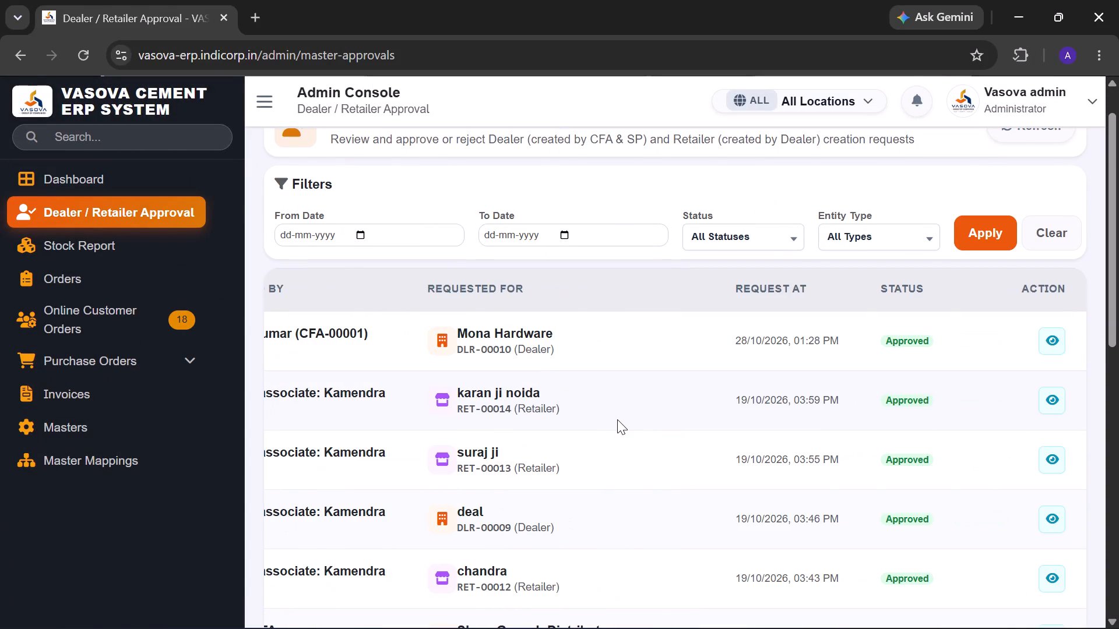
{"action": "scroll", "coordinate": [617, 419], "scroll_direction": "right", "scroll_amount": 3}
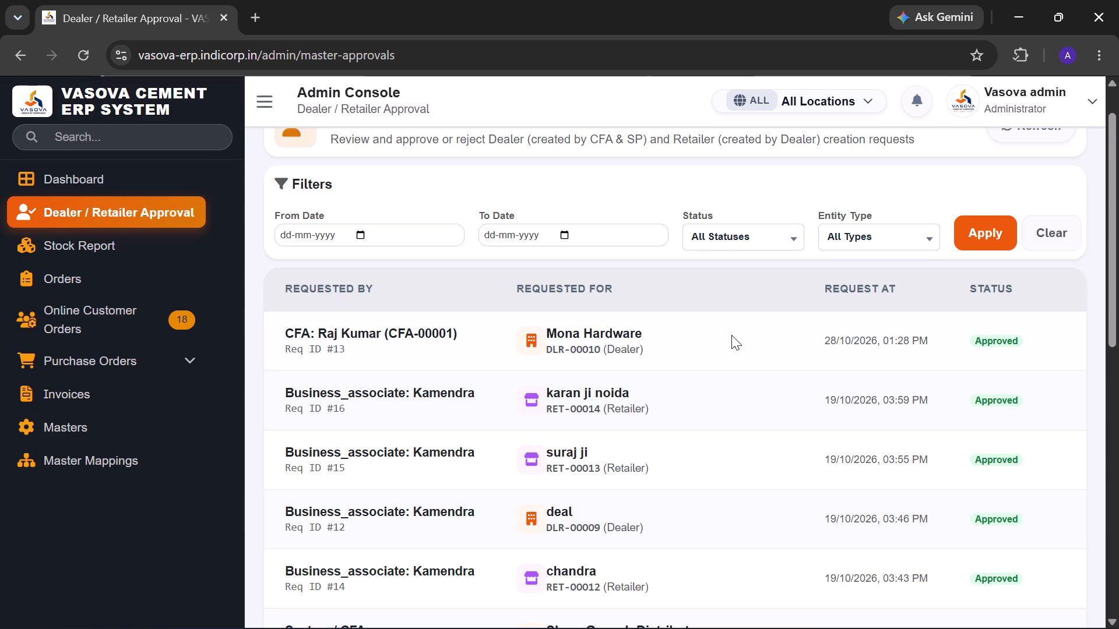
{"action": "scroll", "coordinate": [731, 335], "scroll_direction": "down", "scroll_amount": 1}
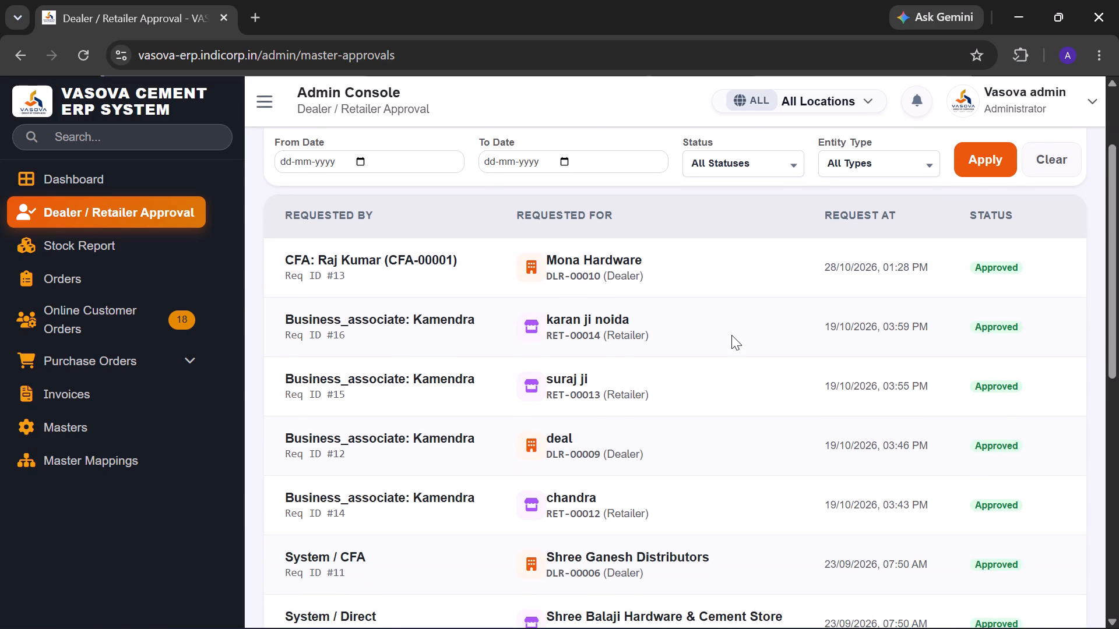
Open the Stock Report and review the Noida 63 depot's stock totals and per-product inventory balances.
{"action": "left_click", "coordinate": [129, 249]}
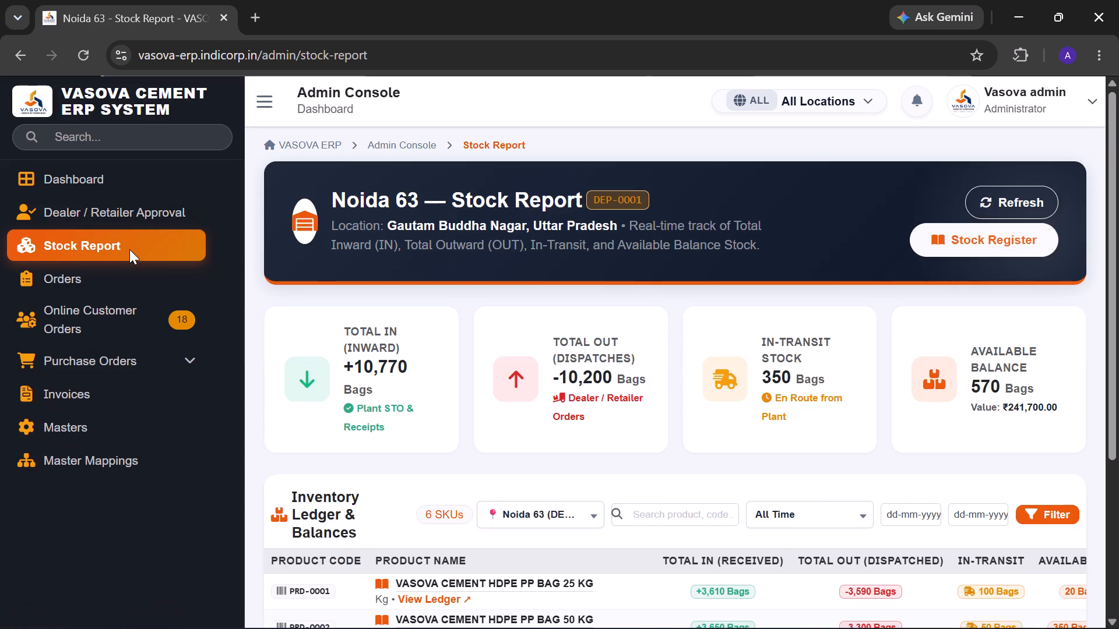
{"action": "scroll", "coordinate": [418, 395], "scroll_direction": "down", "scroll_amount": 1}
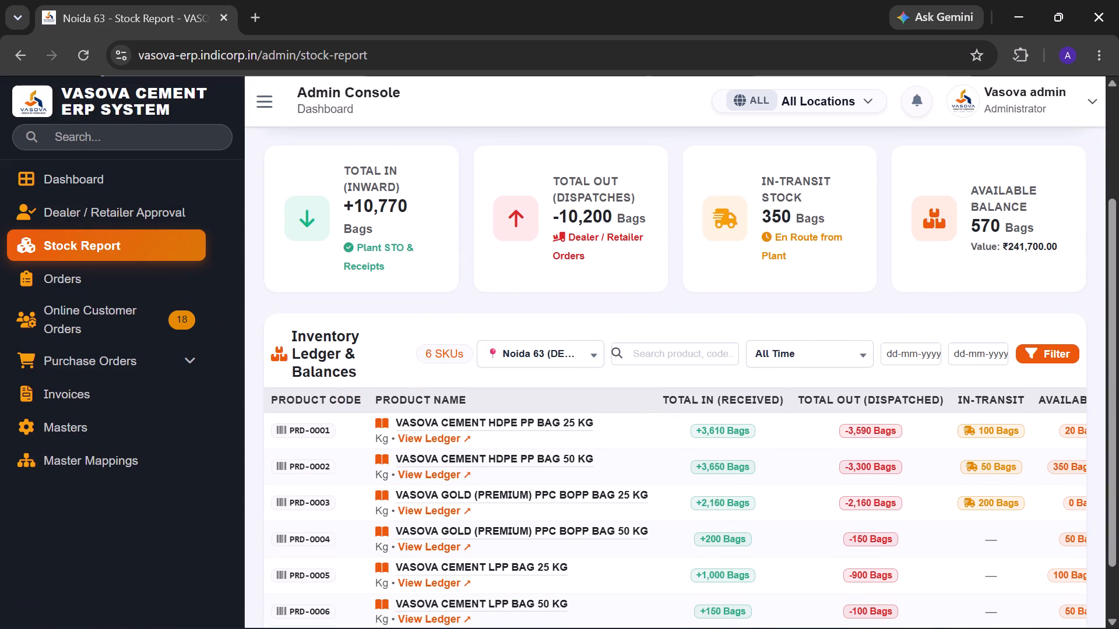
{"action": "scroll", "coordinate": [418, 395], "scroll_direction": "down", "scroll_amount": 2}
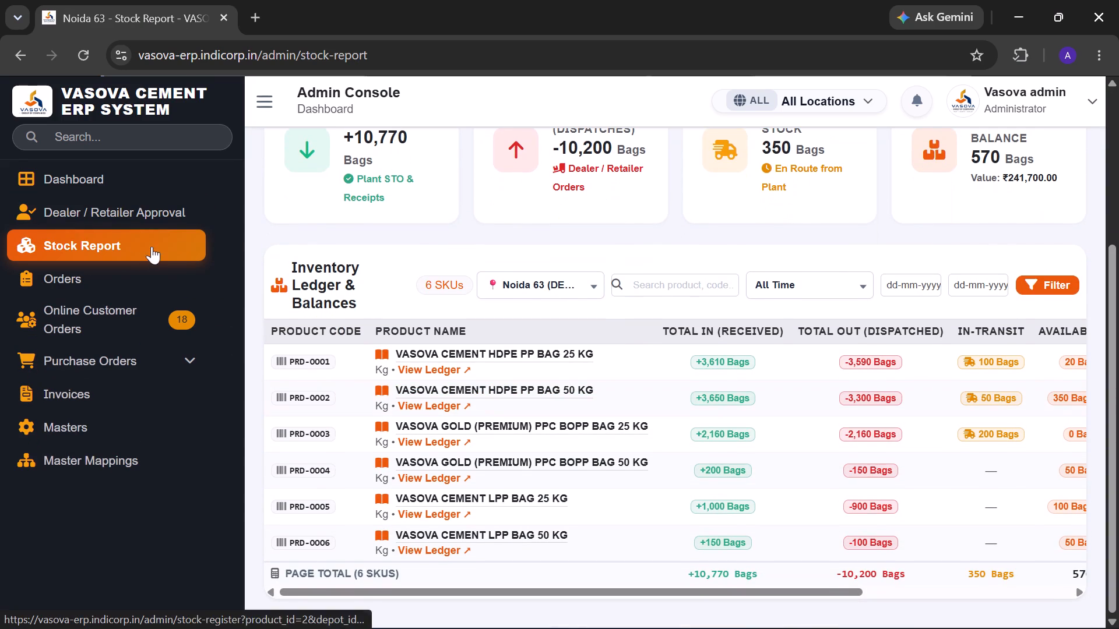
Open the Orders page and look through the list of all dealer and retailer orders with their fulfilment details.
{"action": "left_click", "coordinate": [93, 269]}
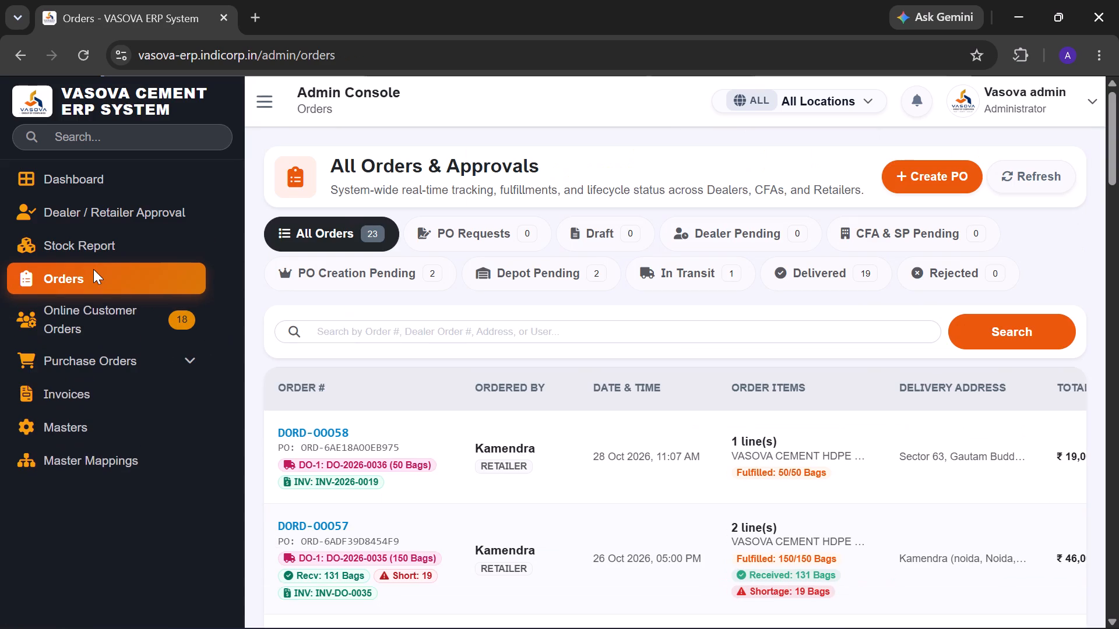
{"action": "scroll", "coordinate": [547, 325], "scroll_direction": "down", "scroll_amount": 2}
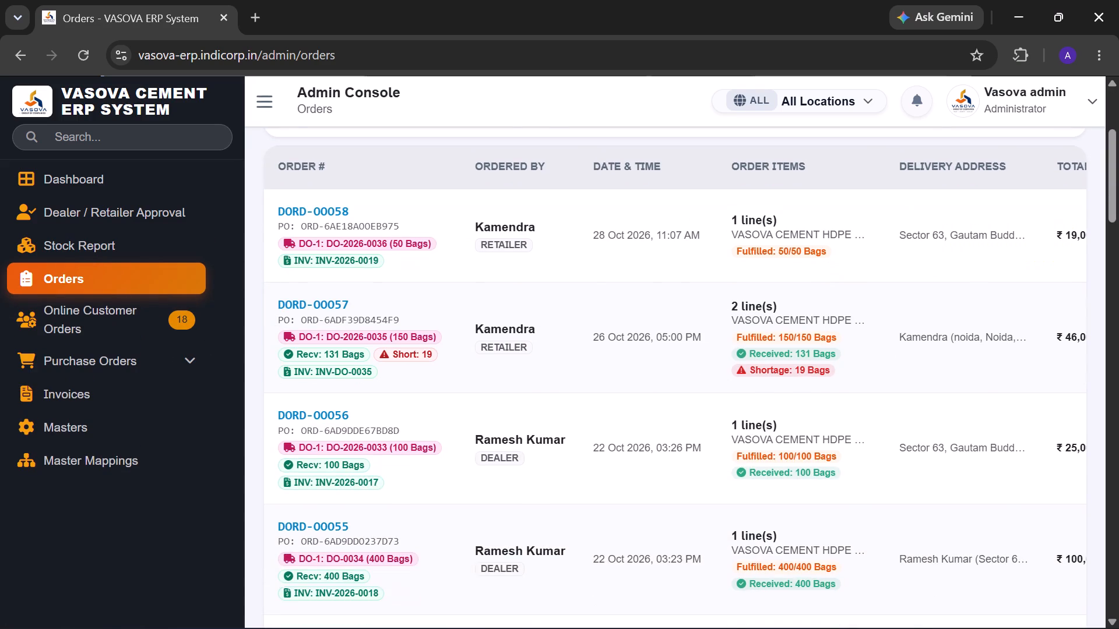
{"action": "scroll", "coordinate": [547, 325], "scroll_direction": "down", "scroll_amount": 3}
{"action": "scroll", "coordinate": [547, 325], "scroll_direction": "up", "scroll_amount": 7}
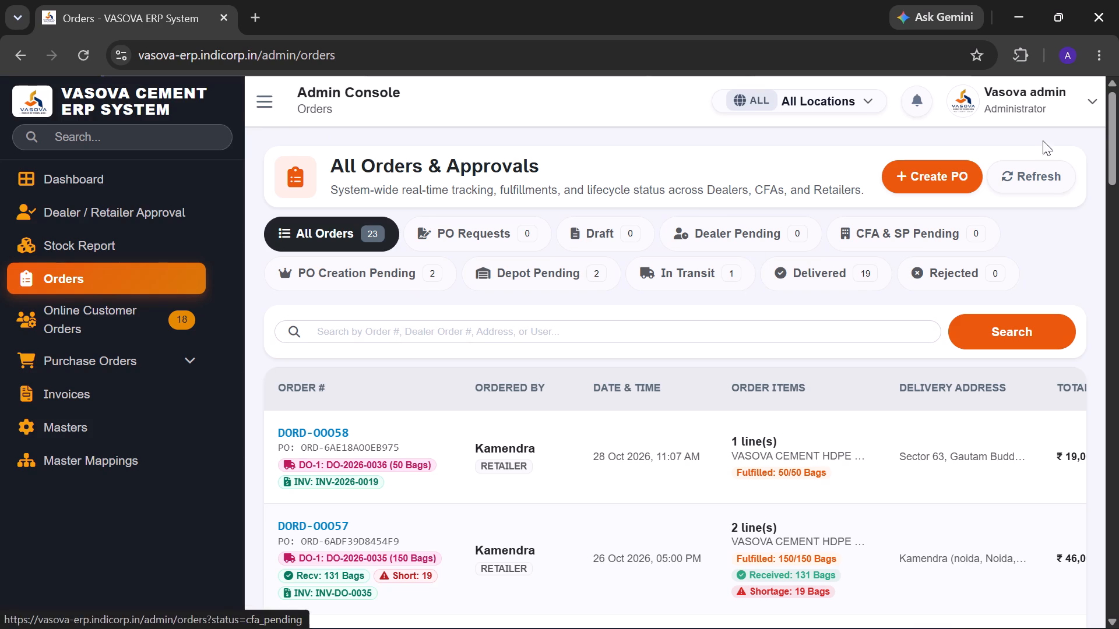
Open the administrator's account options.
{"action": "left_click", "coordinate": [1079, 98]}
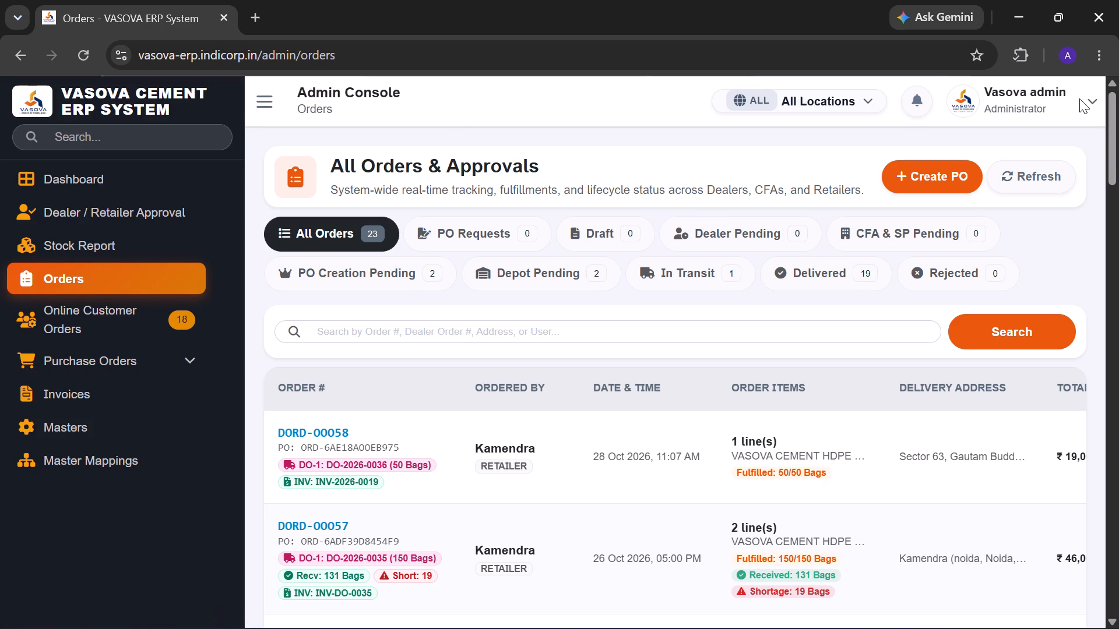
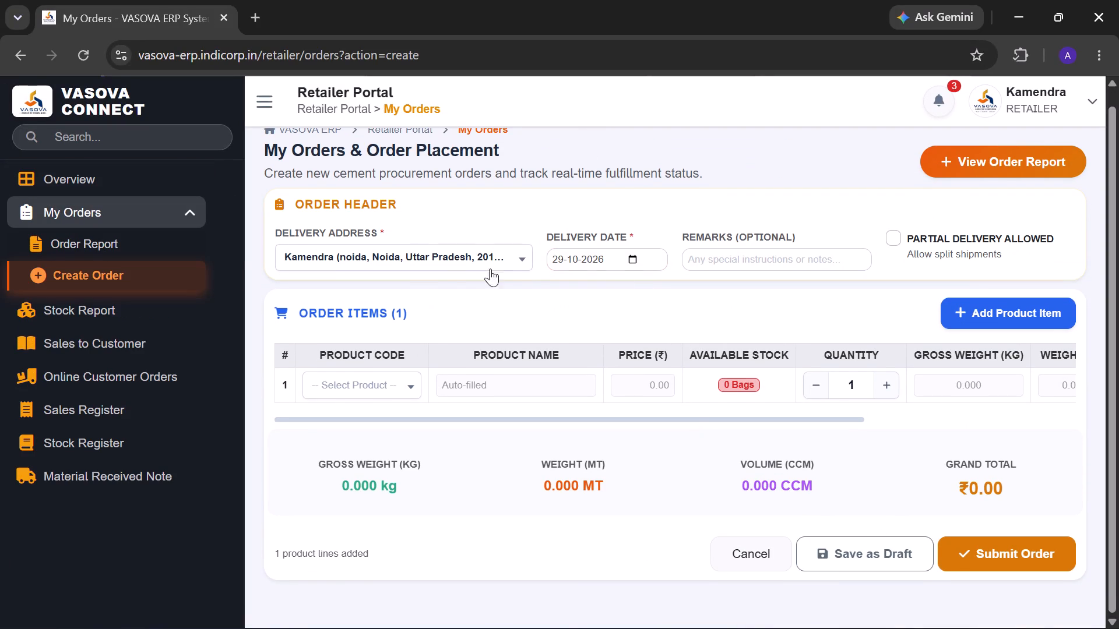
Check the delivery address choices in the order header, keep the preselected address, and allow partial delivery for the order.
{"action": "left_click", "coordinate": [389, 256]}
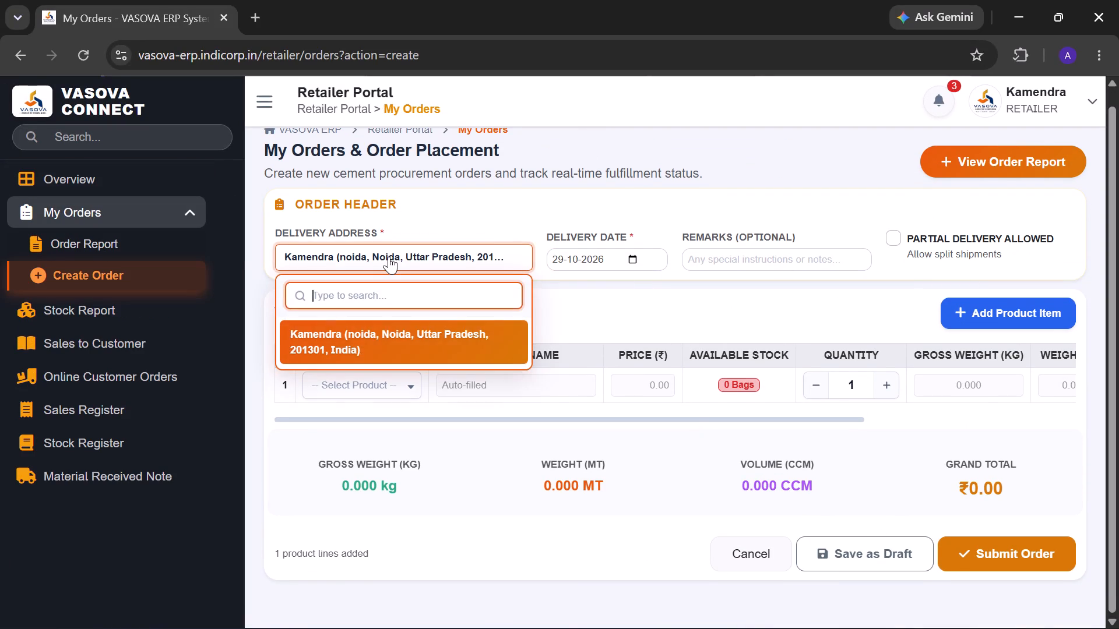
{"action": "left_click", "coordinate": [389, 256]}
{"action": "left_click", "coordinate": [899, 232]}
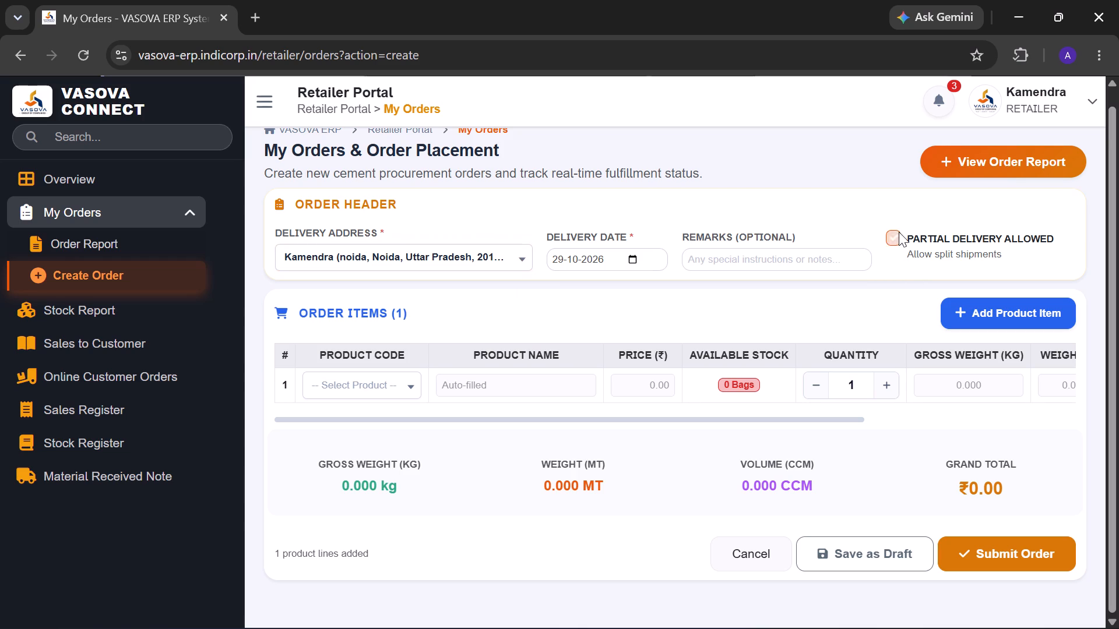
Fill the first order line with product PRD-0003, VASOVA GOLD (PREMIUM) PPC BOPP BAG 25 KG, at a quantity of 111.
{"action": "left_click", "coordinate": [367, 373]}
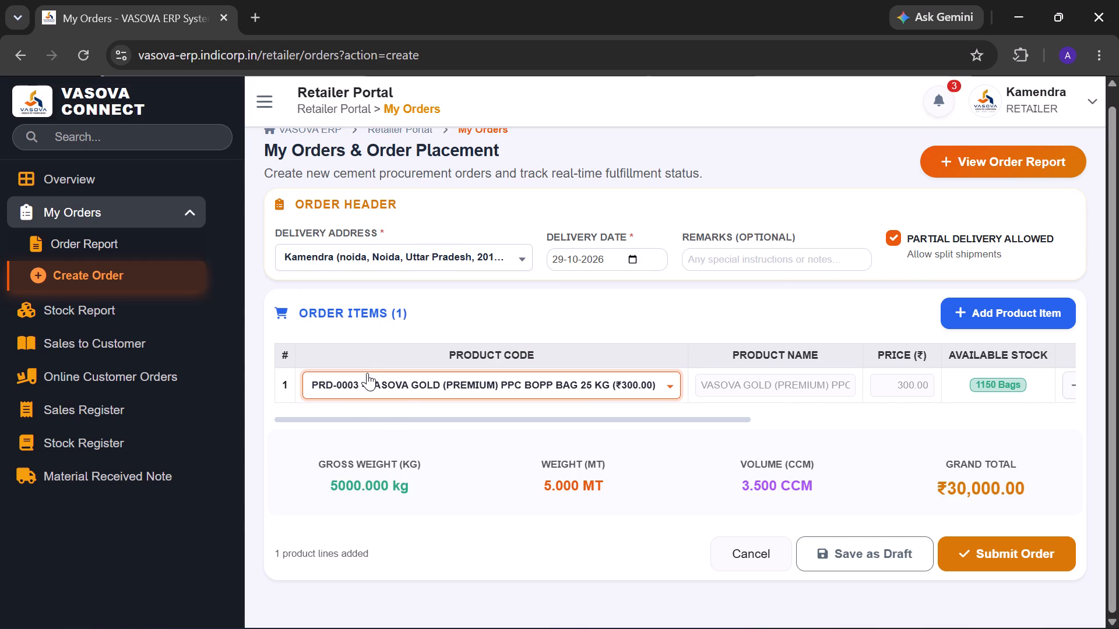
{"action": "scroll", "coordinate": [914, 387], "scroll_direction": "left", "scroll_amount": 1}
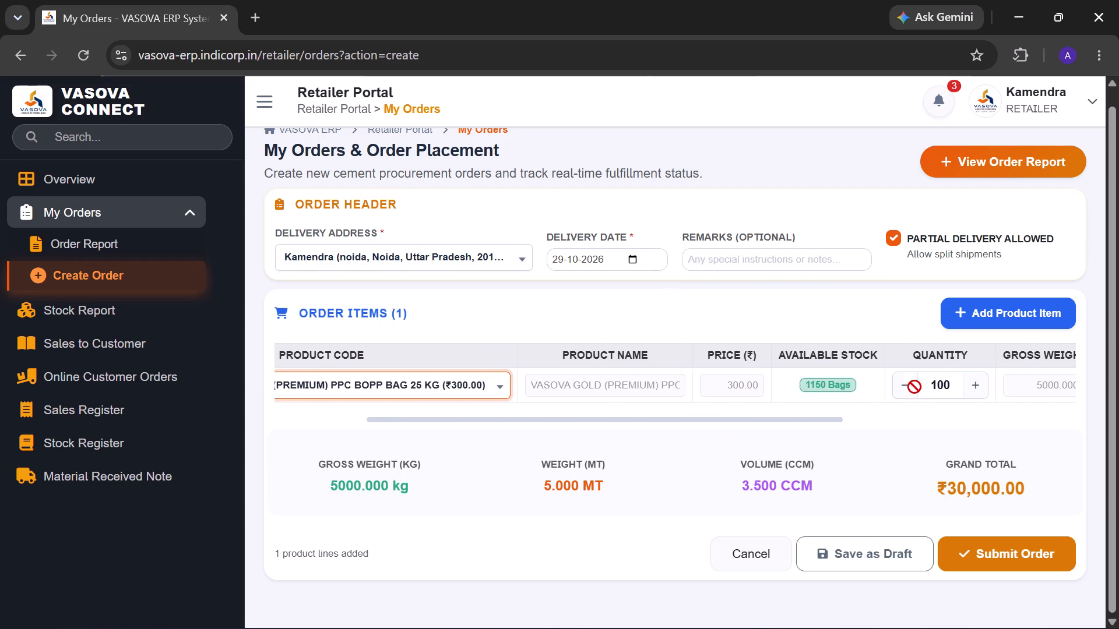
{"action": "scroll", "coordinate": [914, 387], "scroll_direction": "left", "scroll_amount": 2}
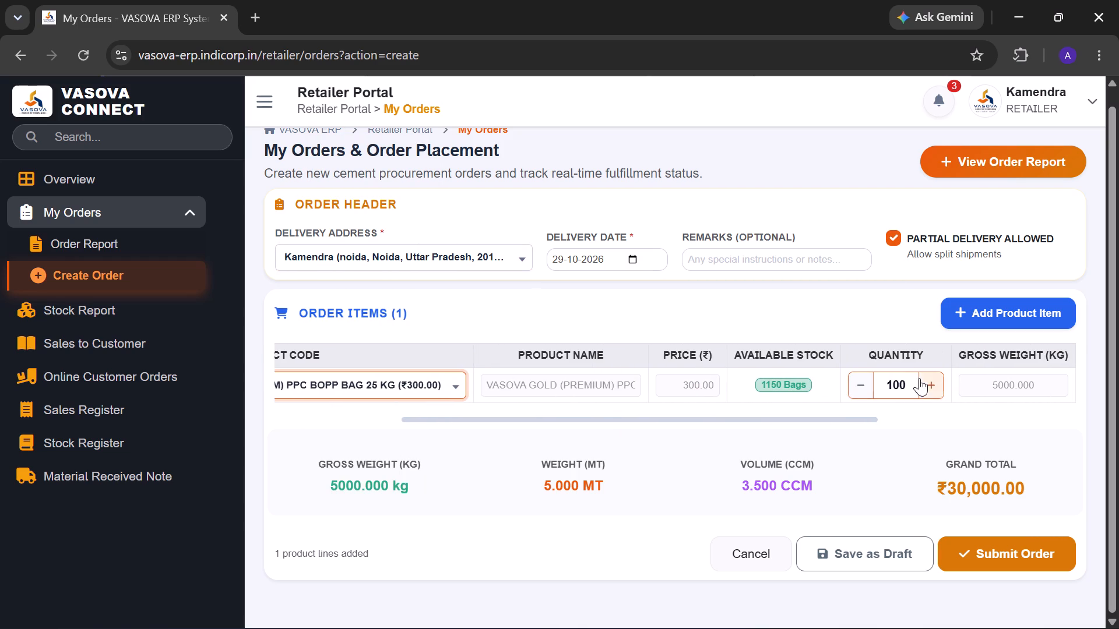
{"action": "left_click", "coordinate": [900, 388]}
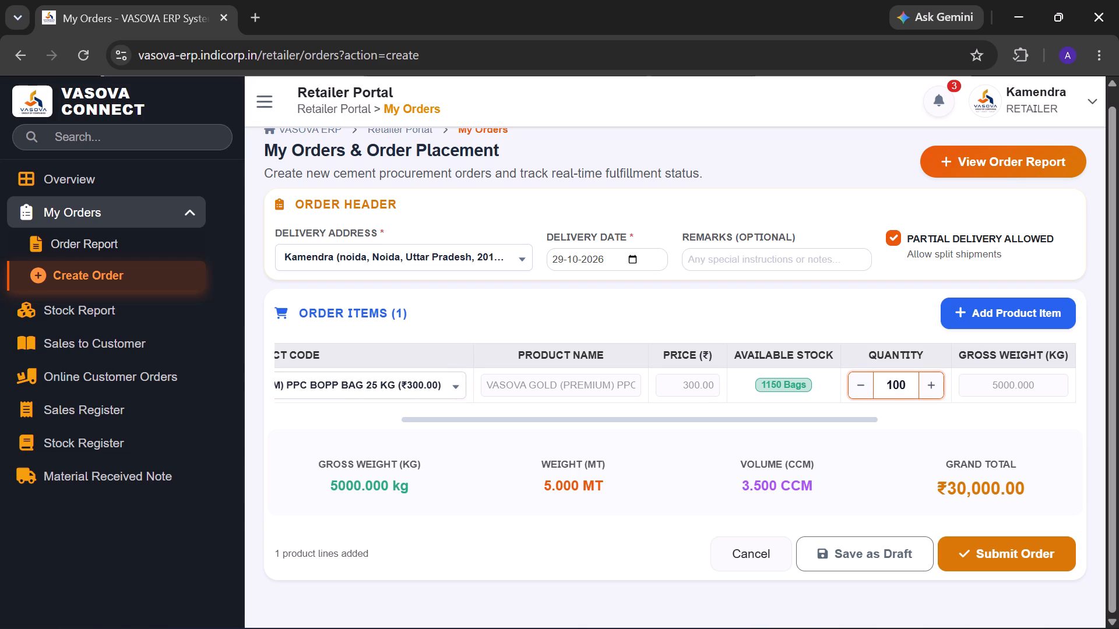
{"action": "key", "text": "BackSpace"}
{"action": "key", "text": "1"}
{"action": "left_click", "coordinate": [910, 383]}
{"action": "key", "text": "BackSpace"}
{"action": "key", "text": "1"}
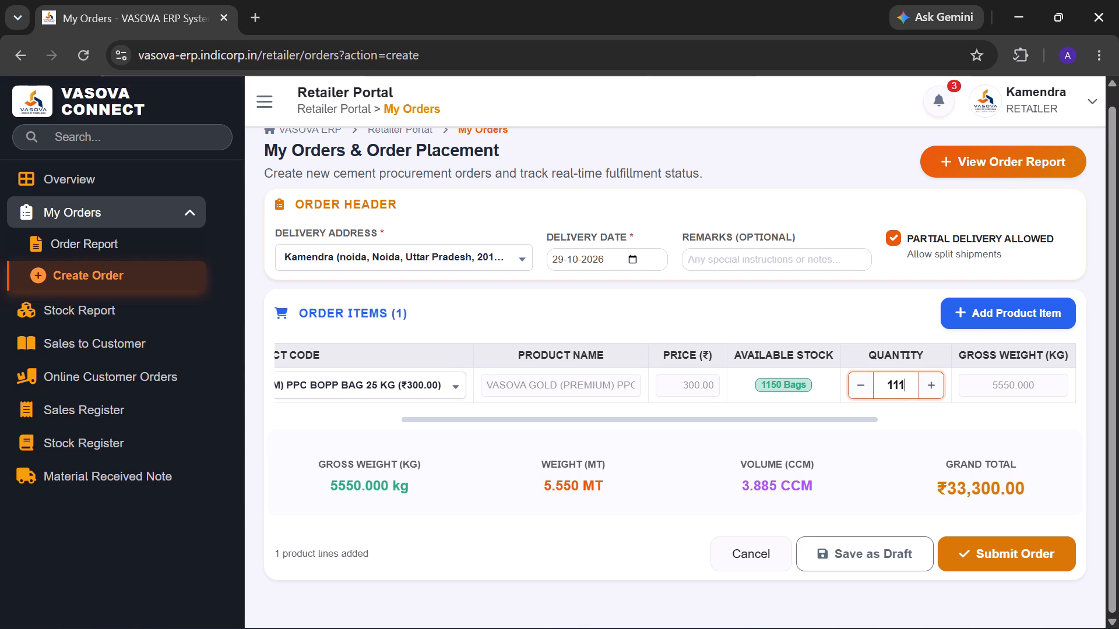
{"action": "left_click", "coordinate": [874, 476]}
{"action": "scroll", "coordinate": [874, 476], "scroll_direction": "left", "scroll_amount": 1}
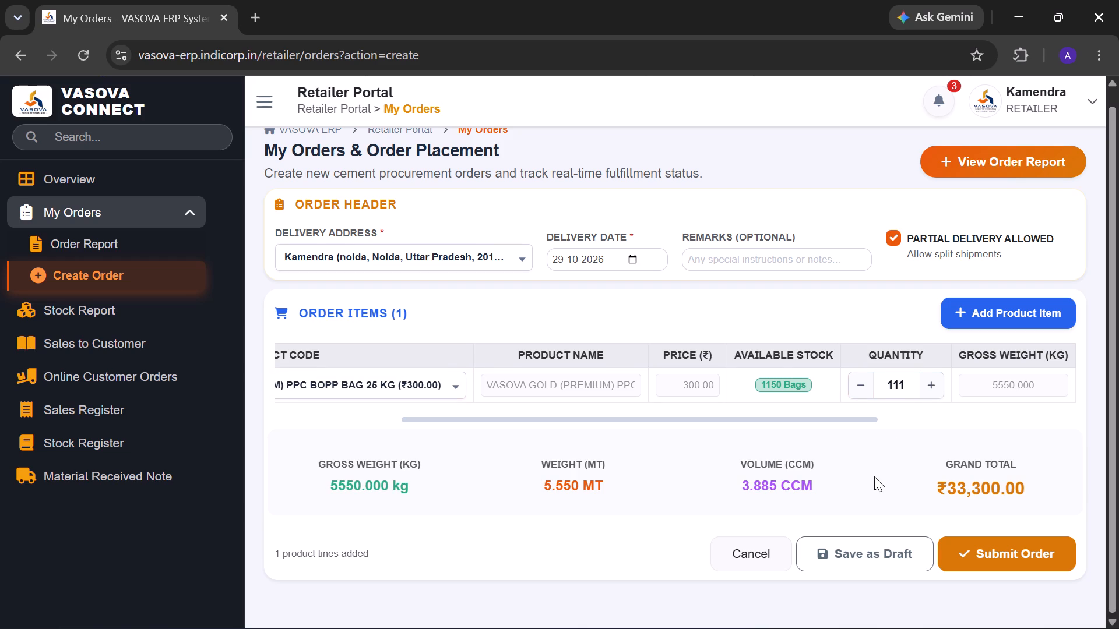
{"action": "scroll", "coordinate": [874, 476], "scroll_direction": "up", "scroll_amount": 1}
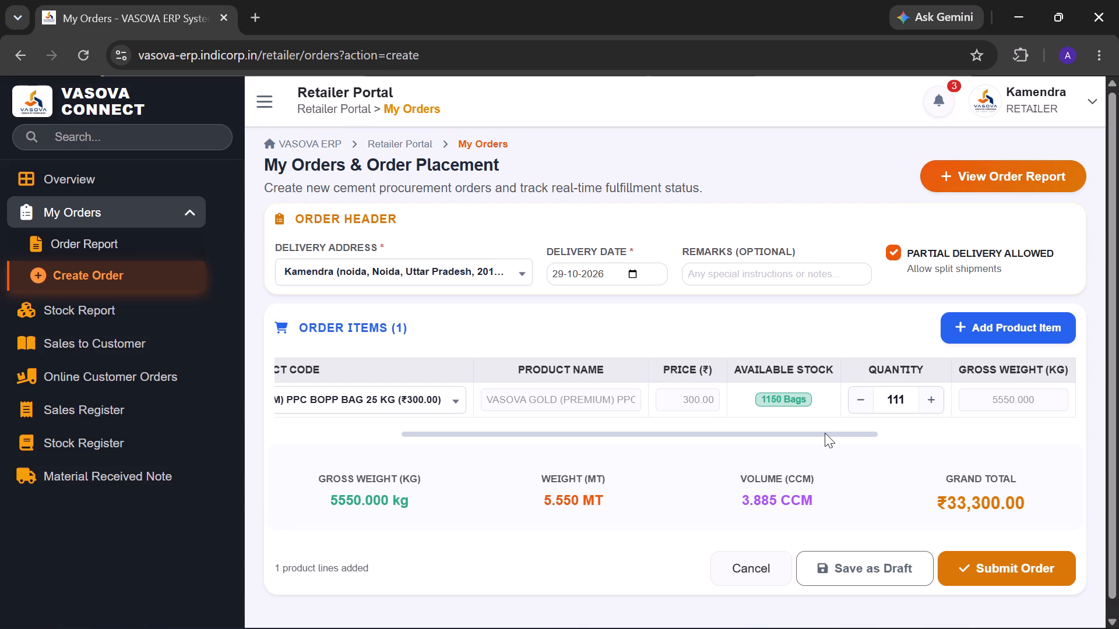
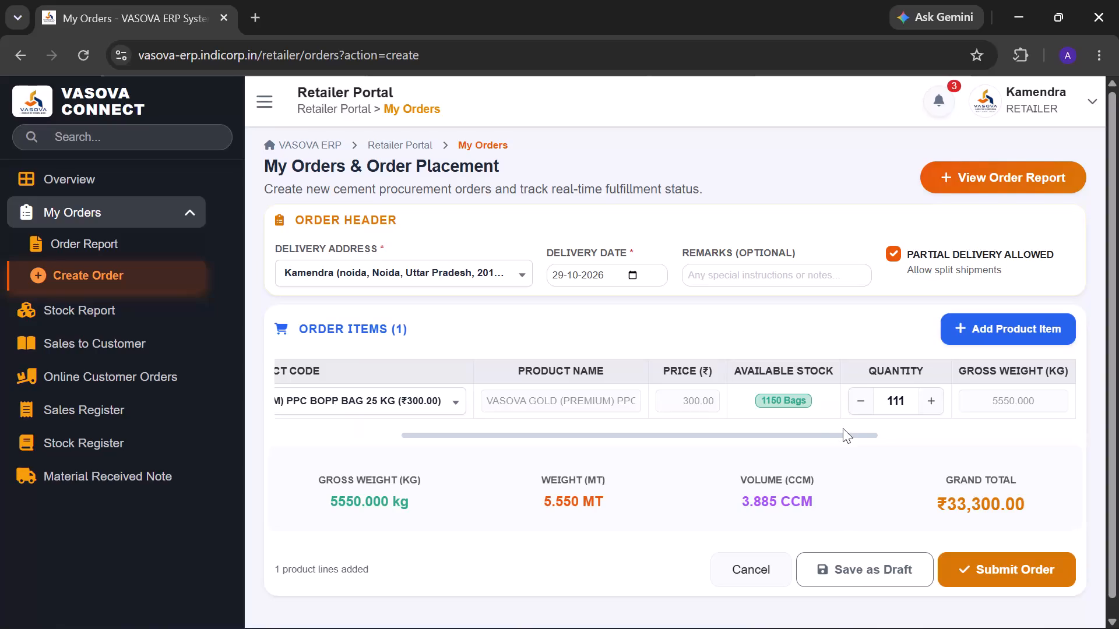
Review the first order line across all its columns, from product code and price to weight, volume and total.
{"action": "scroll", "coordinate": [900, 451], "scroll_direction": "left", "scroll_amount": 1}
{"action": "left_click_drag", "start_coordinate": [629, 437], "coordinate": [937, 437]}
{"action": "double_click", "coordinate": [937, 437]}
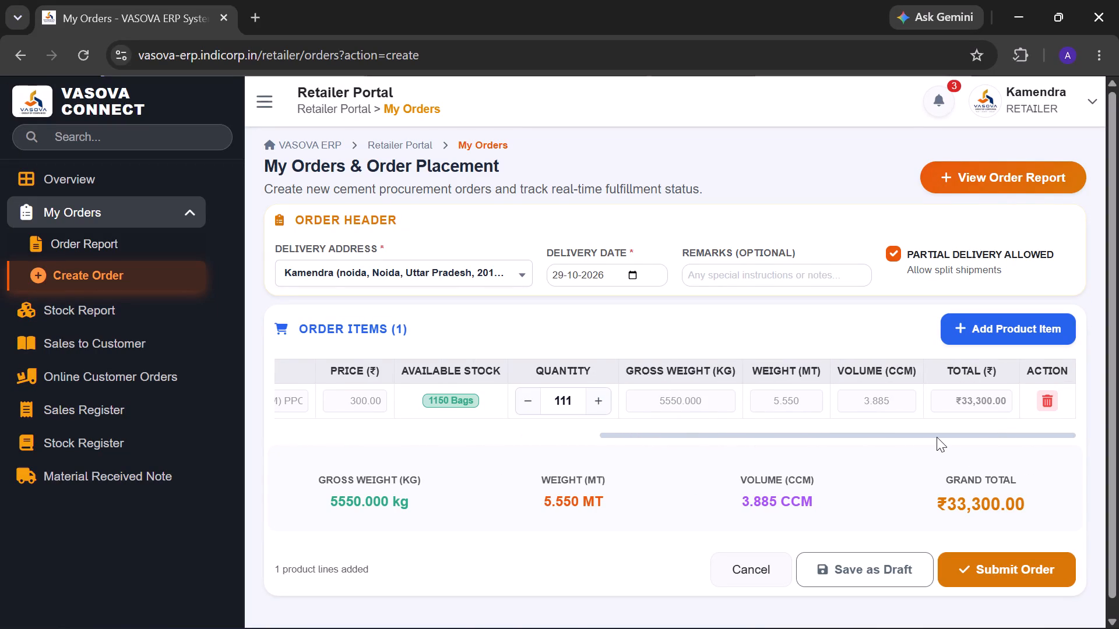
{"action": "left_click_drag", "start_coordinate": [917, 437], "coordinate": [322, 443]}
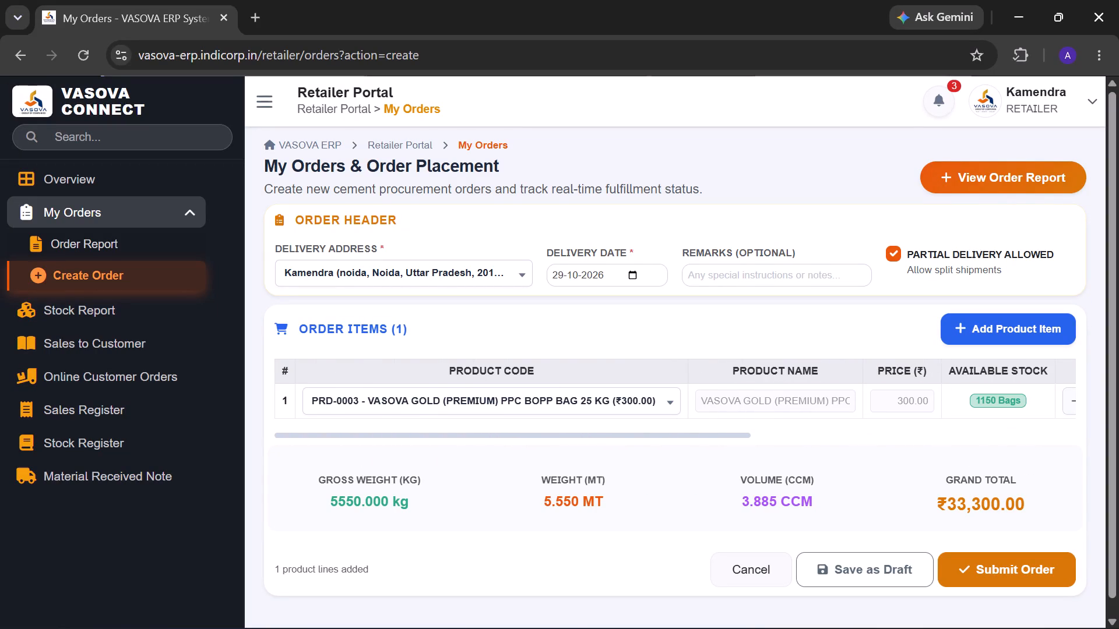
{"action": "left_click_drag", "start_coordinate": [667, 437], "coordinate": [962, 453]}
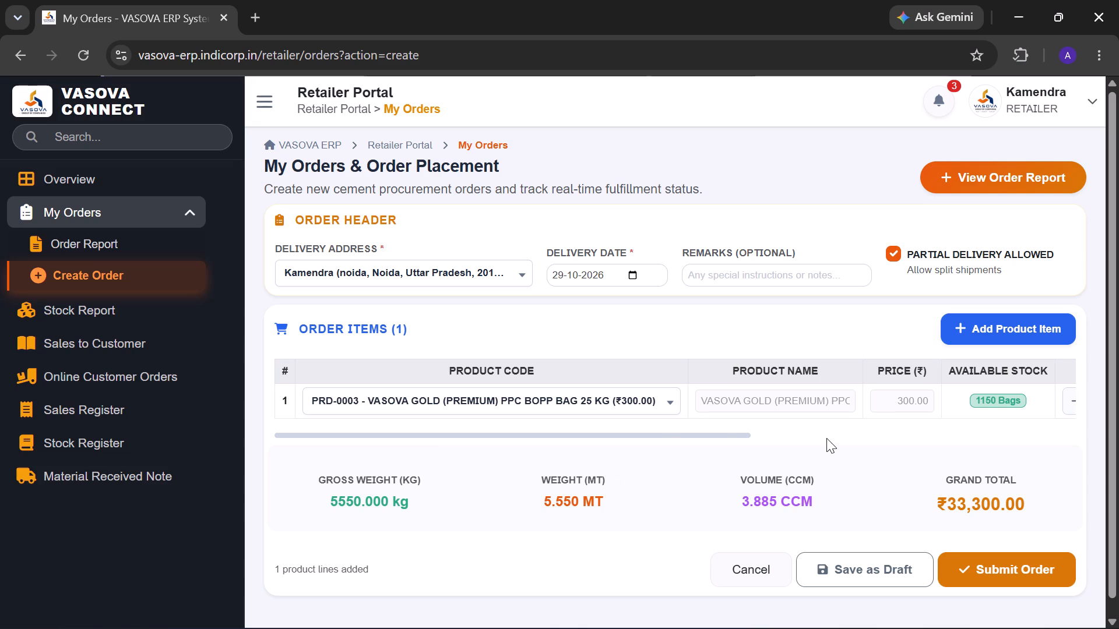
{"action": "double_click", "coordinate": [826, 438]}
{"action": "left_click_drag", "start_coordinate": [723, 432], "coordinate": [1097, 442]}
{"action": "triple_click", "coordinate": [980, 443]}
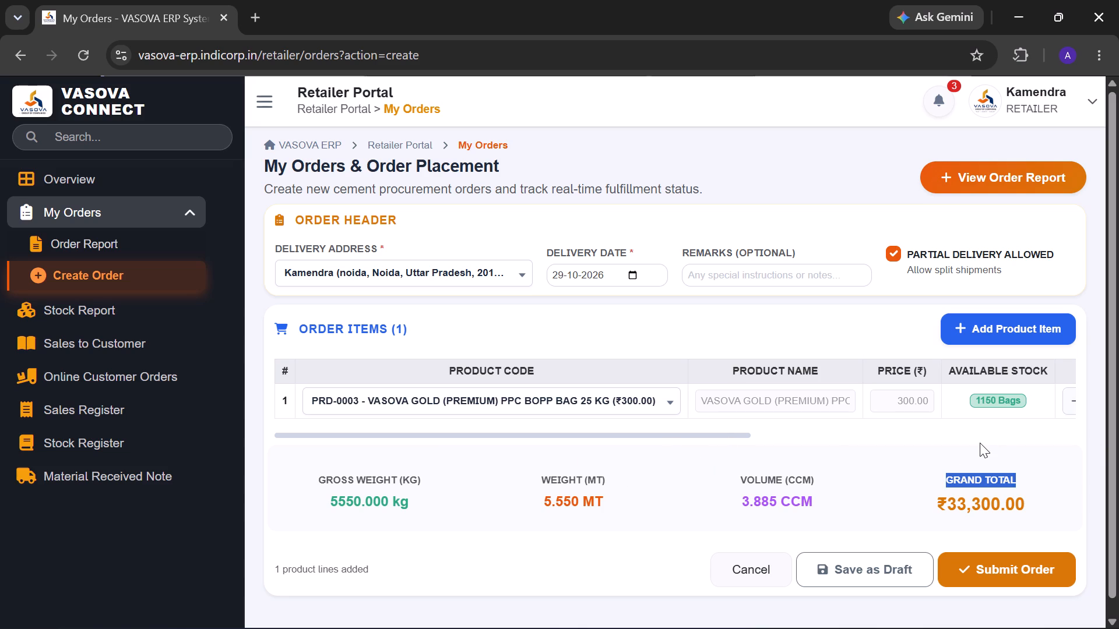
{"action": "left_click_drag", "start_coordinate": [738, 439], "coordinate": [796, 442]}
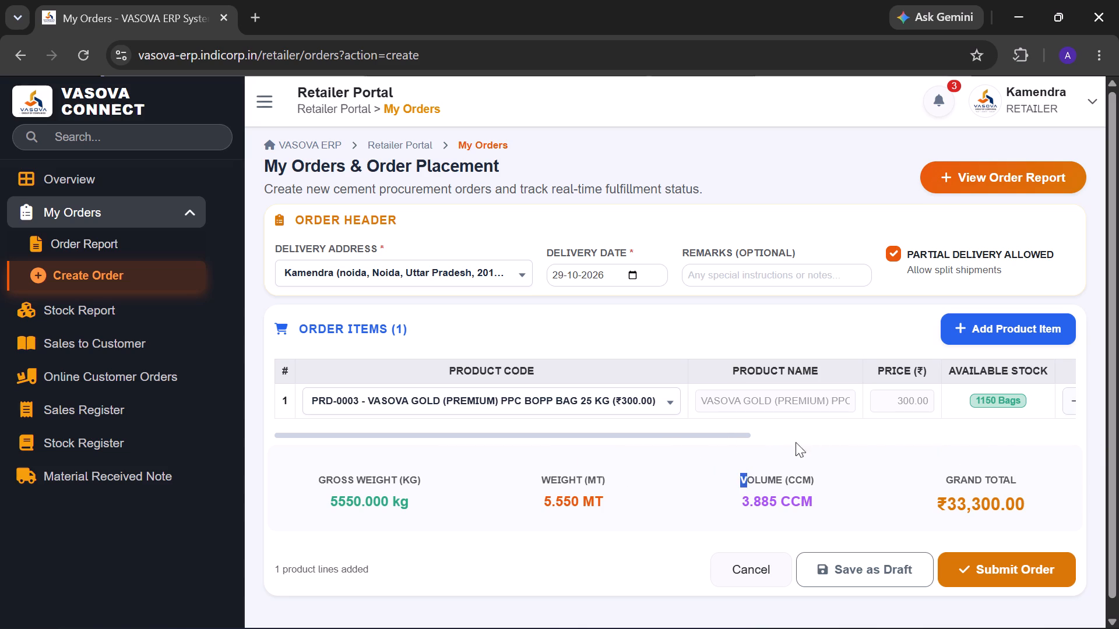
{"action": "left_click_drag", "start_coordinate": [796, 442], "coordinate": [881, 437]}
{"action": "scroll", "coordinate": [567, 404], "scroll_direction": "left", "scroll_amount": 5}
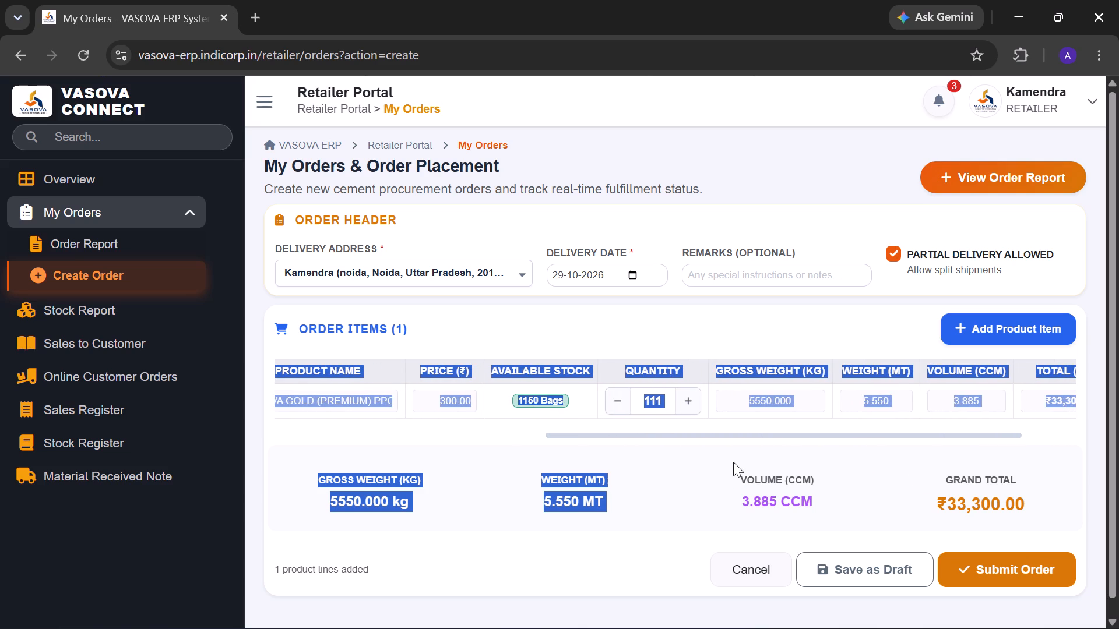
{"action": "left_click", "coordinate": [733, 462]}
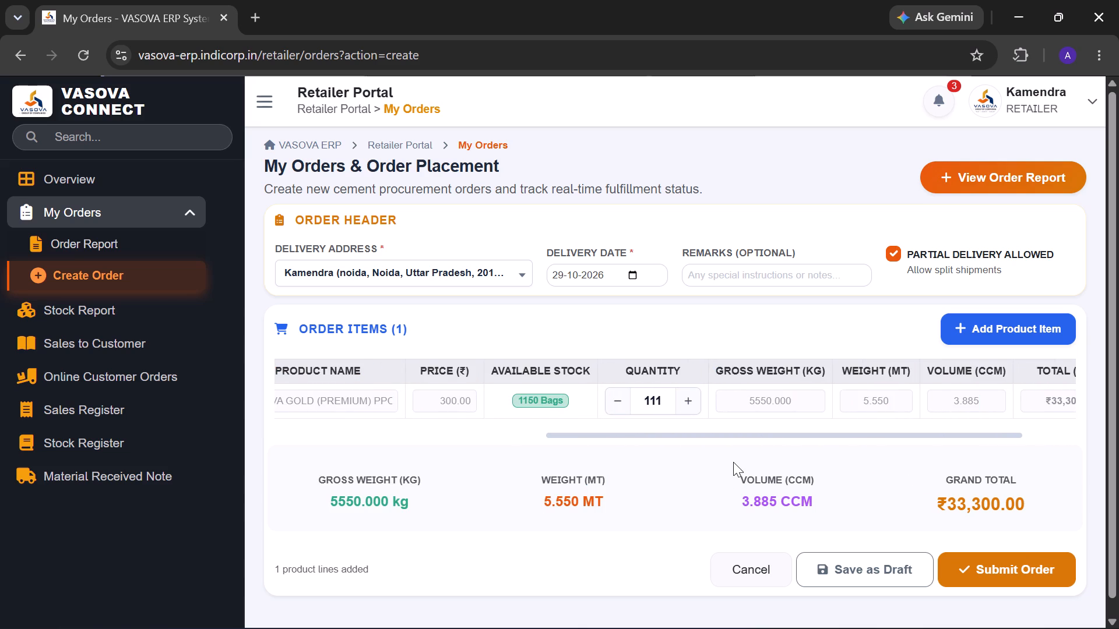
Submit the one-line cement order, confirm the submission, and dismiss the success notice.
{"action": "scroll", "coordinate": [747, 491], "scroll_direction": "down", "scroll_amount": 1}
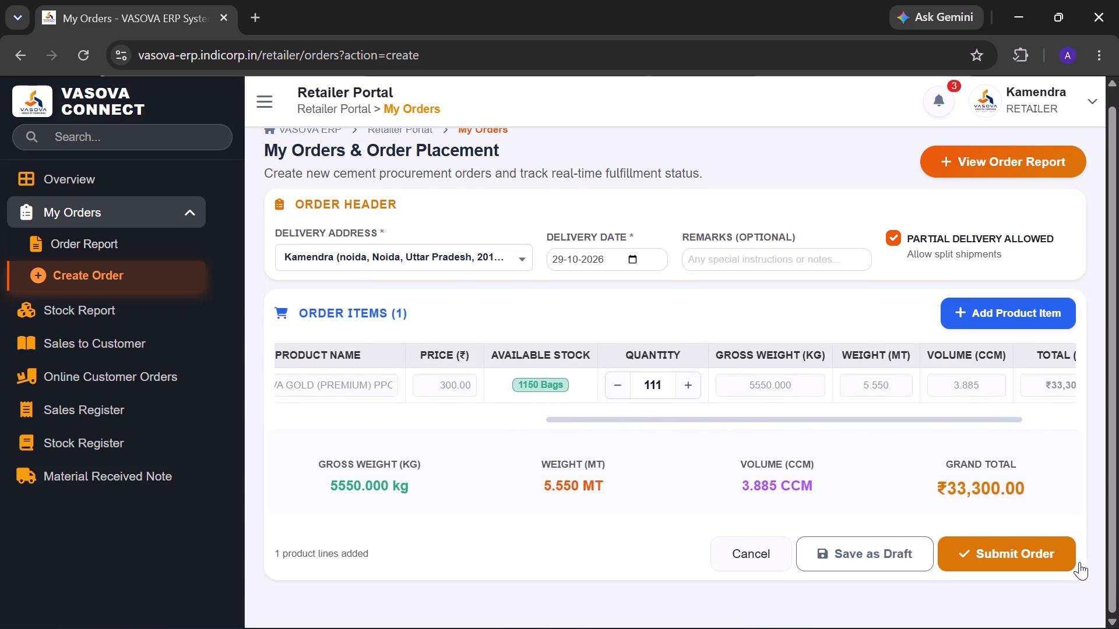
{"action": "left_click", "coordinate": [1040, 547]}
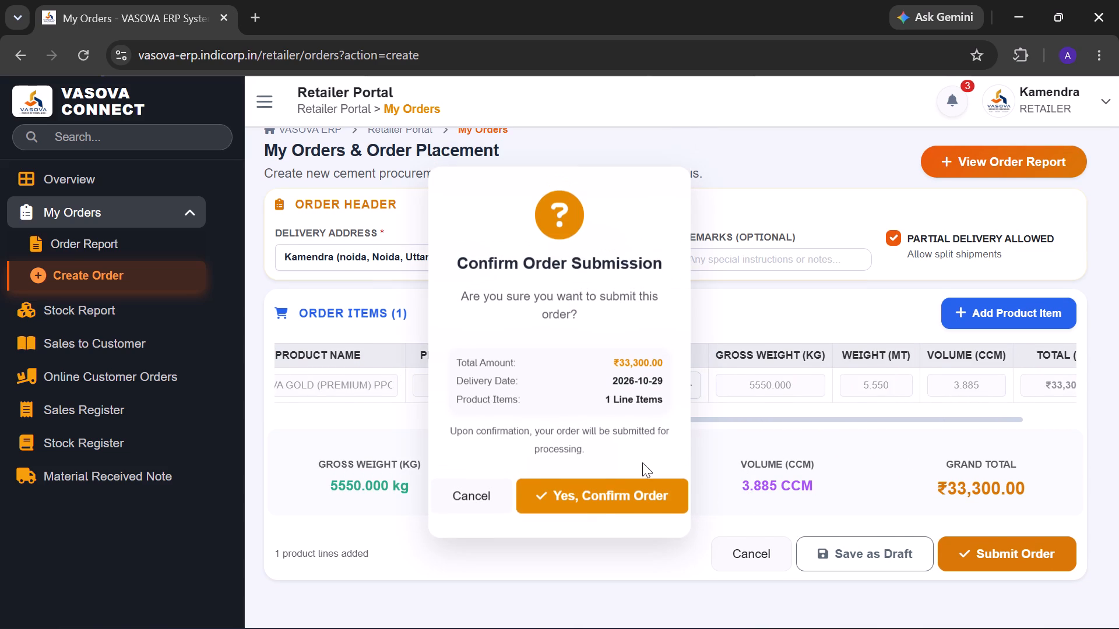
{"action": "left_click", "coordinate": [625, 479]}
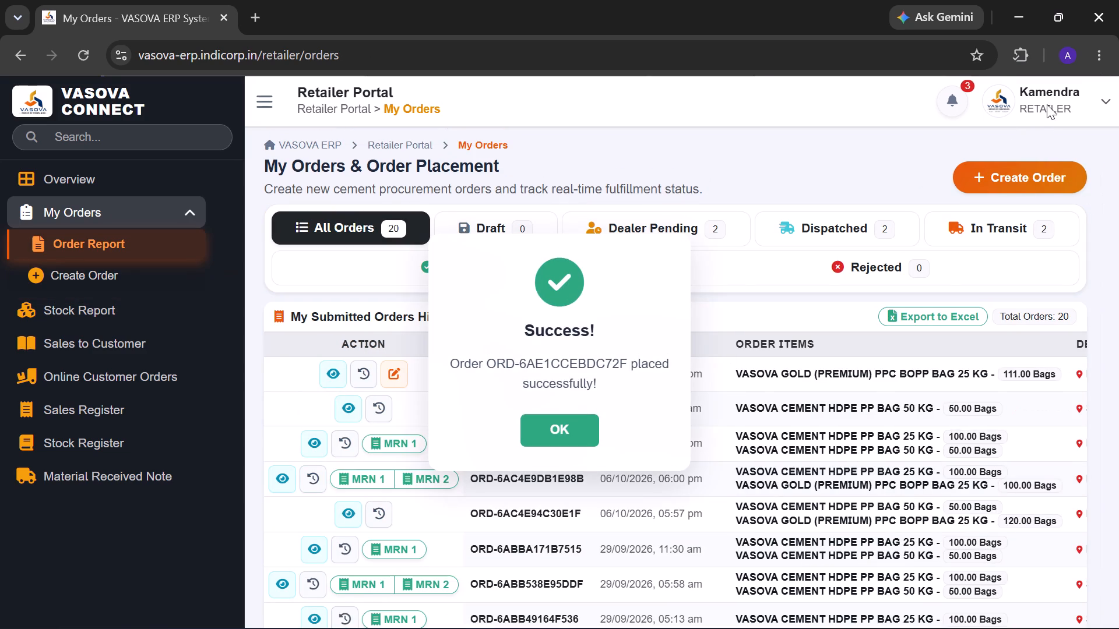
{"action": "left_click", "coordinate": [559, 447]}
{"action": "left_click", "coordinate": [559, 430]}
Review the new order's entry in the submitted orders history, including its items and delivery address columns.
{"action": "scroll", "coordinate": [669, 393], "scroll_direction": "left", "scroll_amount": 3}
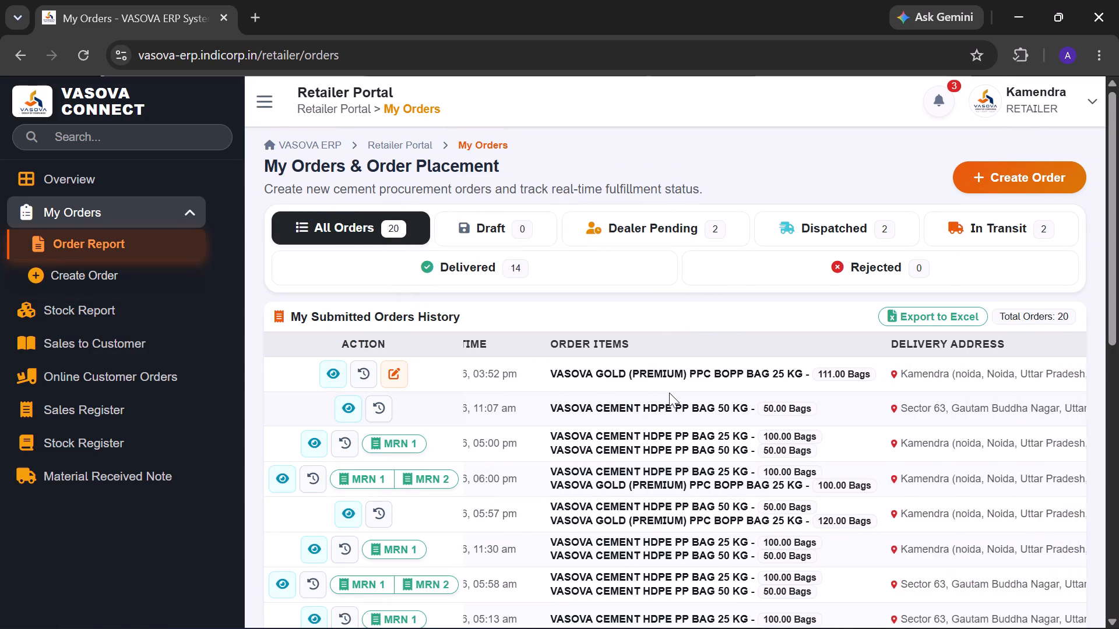
{"action": "scroll", "coordinate": [669, 393], "scroll_direction": "left", "scroll_amount": 4}
{"action": "scroll", "coordinate": [764, 371], "scroll_direction": "right", "scroll_amount": 2}
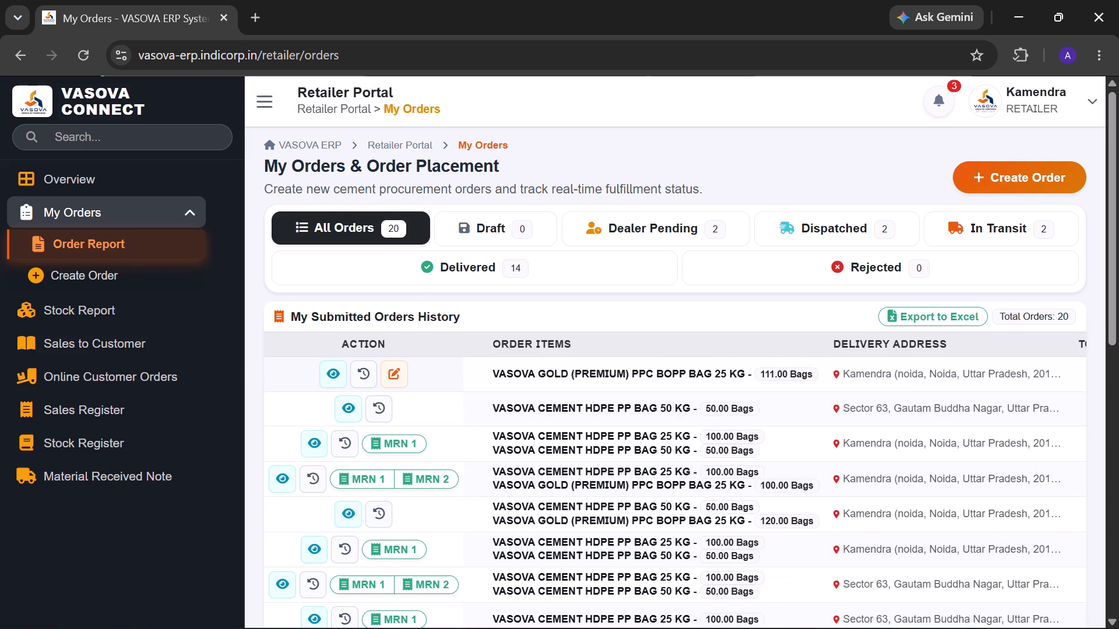
{"action": "scroll", "coordinate": [595, 390], "scroll_direction": "right", "scroll_amount": 1}
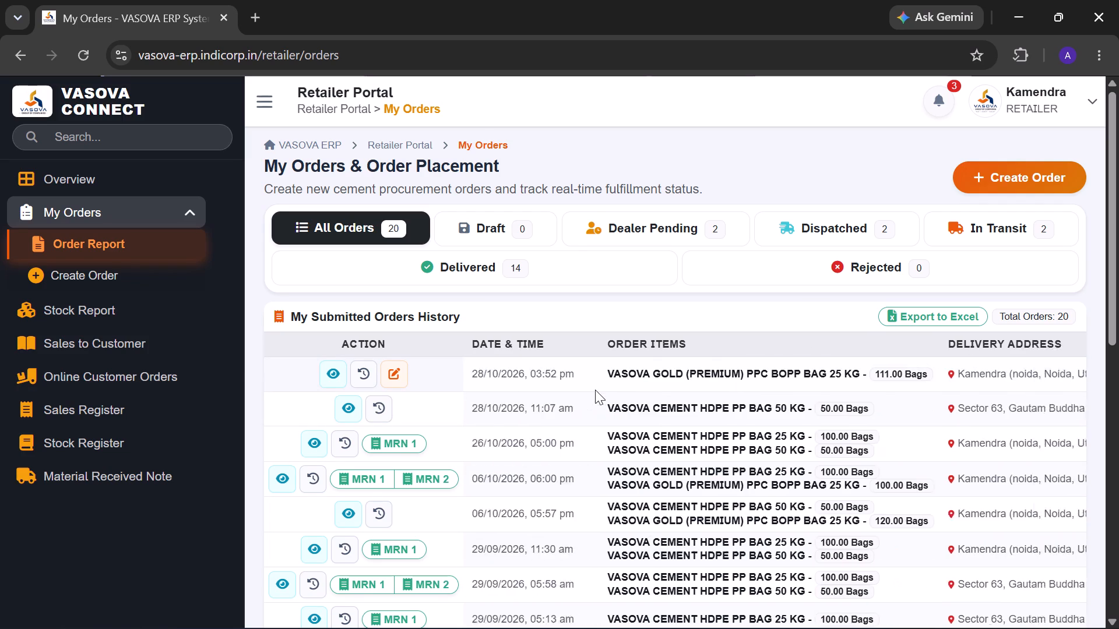
{"action": "scroll", "coordinate": [595, 390], "scroll_direction": "right", "scroll_amount": 2}
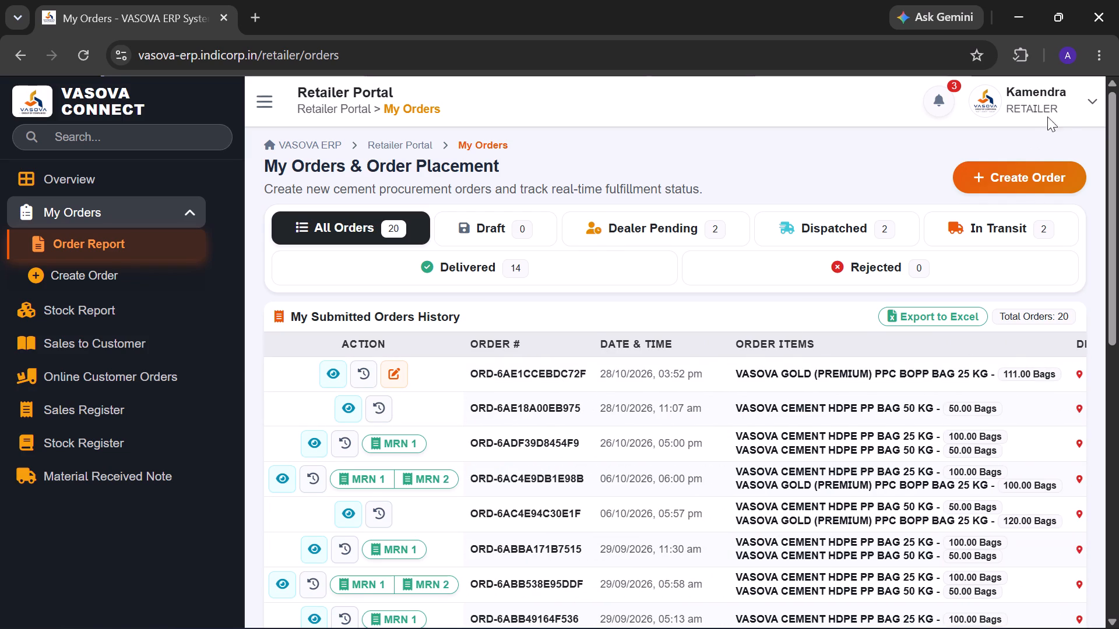
Open the retailer's account menu in the page header.
{"action": "left_click", "coordinate": [1076, 93]}
{"action": "left_click", "coordinate": [1085, 96]}
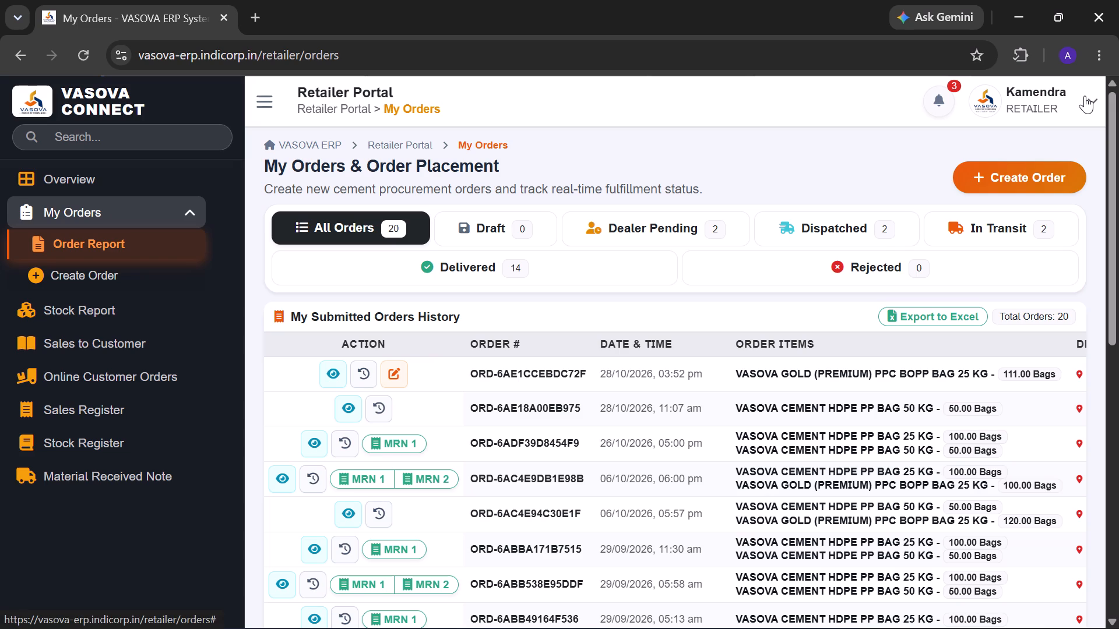
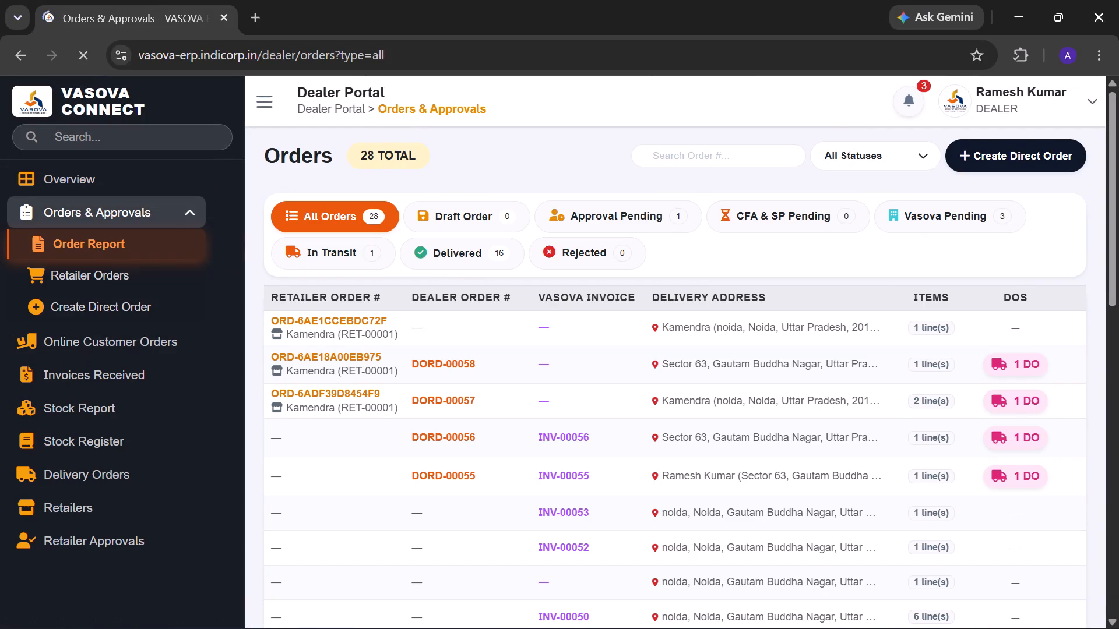
Review the dealer's order report across its columns, from retailer order number and delivery address to total and status.
{"action": "scroll", "coordinate": [604, 315], "scroll_direction": "left", "scroll_amount": 1}
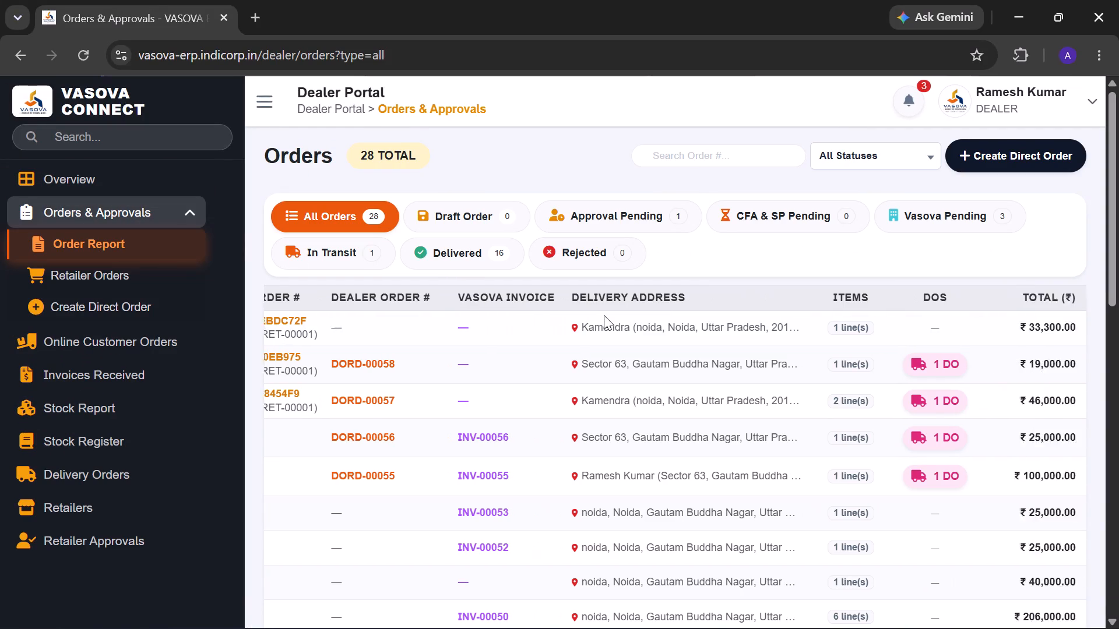
{"action": "scroll", "coordinate": [604, 315], "scroll_direction": "left", "scroll_amount": 2}
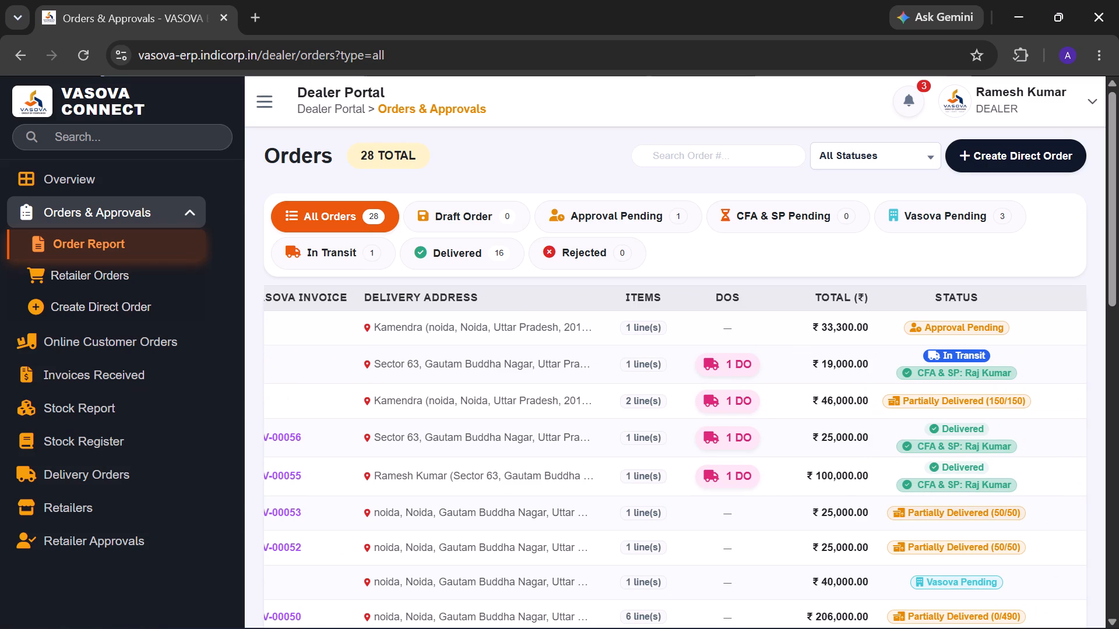
{"action": "scroll", "coordinate": [636, 328], "scroll_direction": "right", "scroll_amount": 3}
{"action": "scroll", "coordinate": [407, 331], "scroll_direction": "right", "scroll_amount": 2}
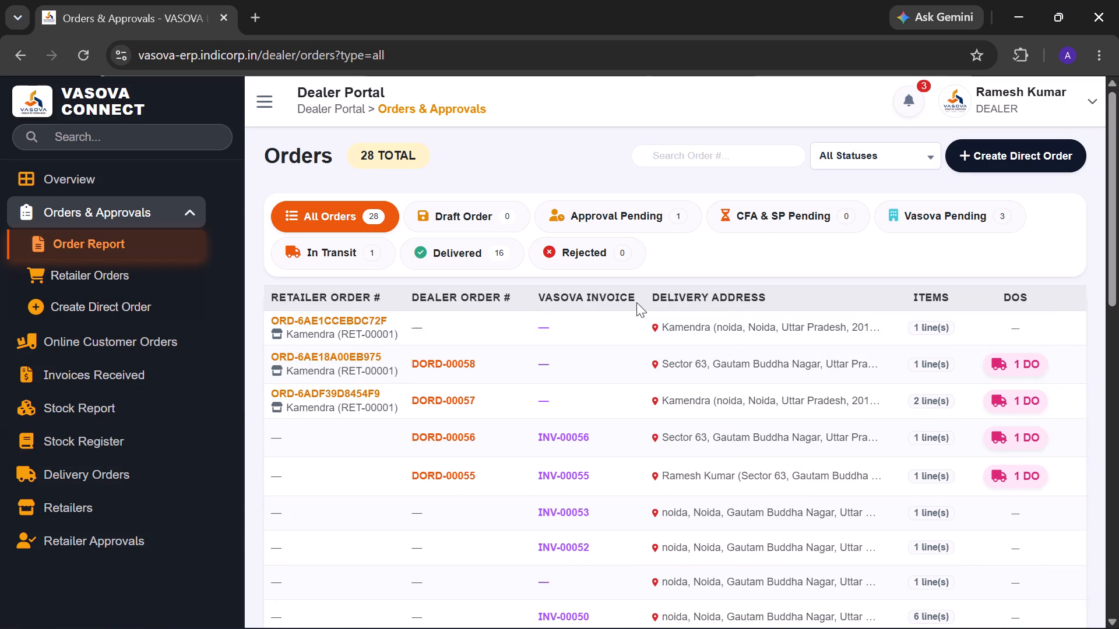
{"action": "scroll", "coordinate": [636, 302], "scroll_direction": "left", "scroll_amount": 4}
{"action": "scroll", "coordinate": [565, 346], "scroll_direction": "left", "scroll_amount": 4}
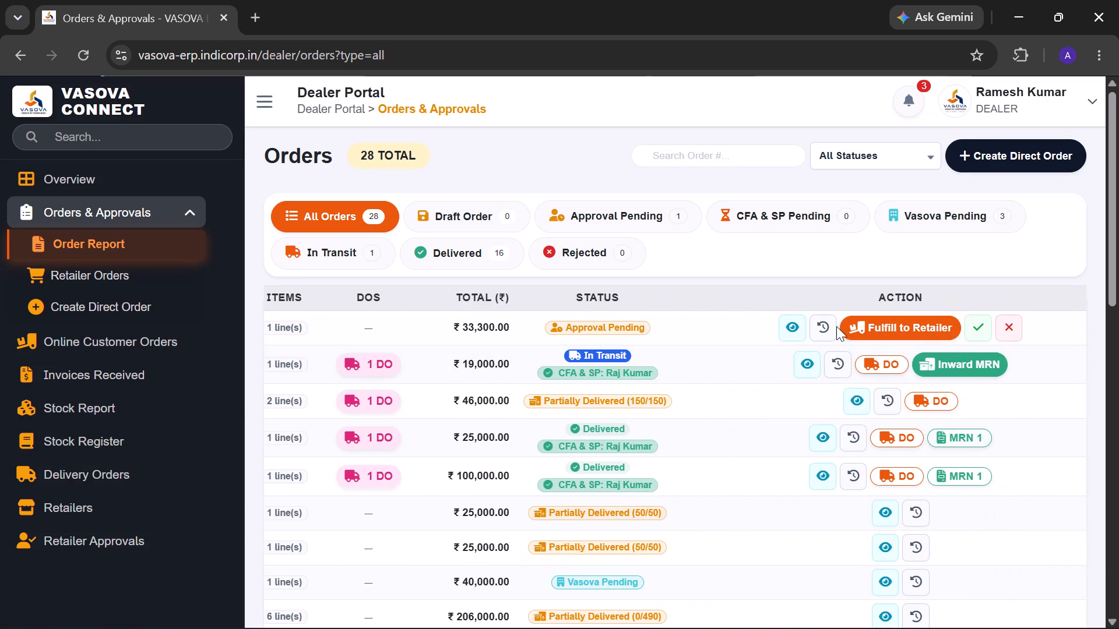
{"action": "left_click", "coordinate": [801, 326]}
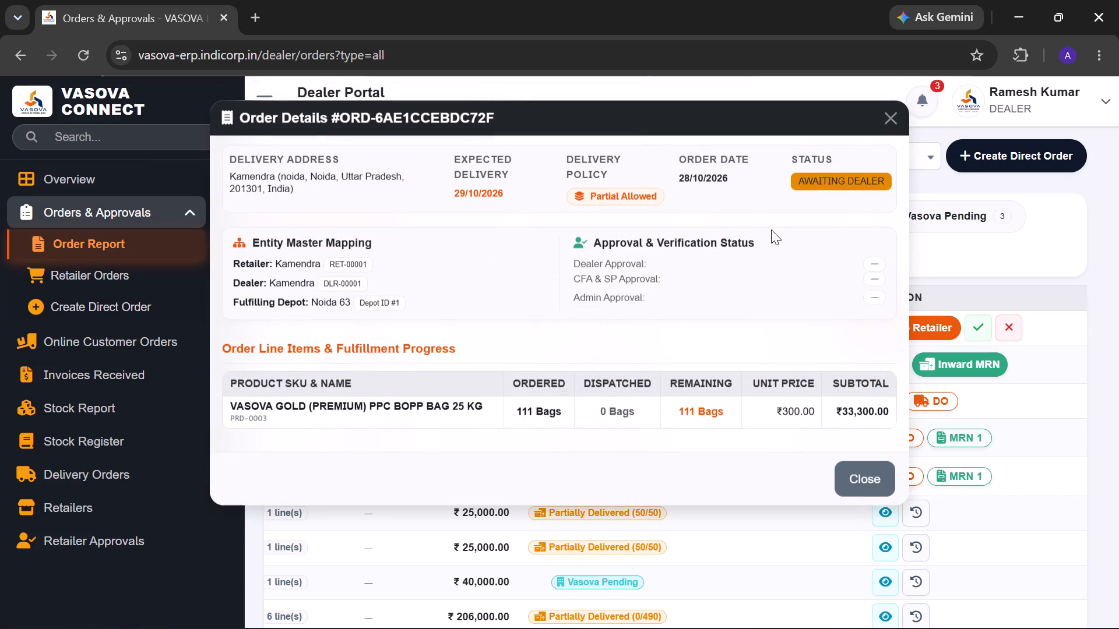
{"action": "left_click", "coordinate": [899, 114]}
Open the newest order's Fulfill to Retailer form and review its dispatch address, order item, vehicle and invoice fields.
{"action": "scroll", "coordinate": [818, 369], "scroll_direction": "right", "scroll_amount": 1}
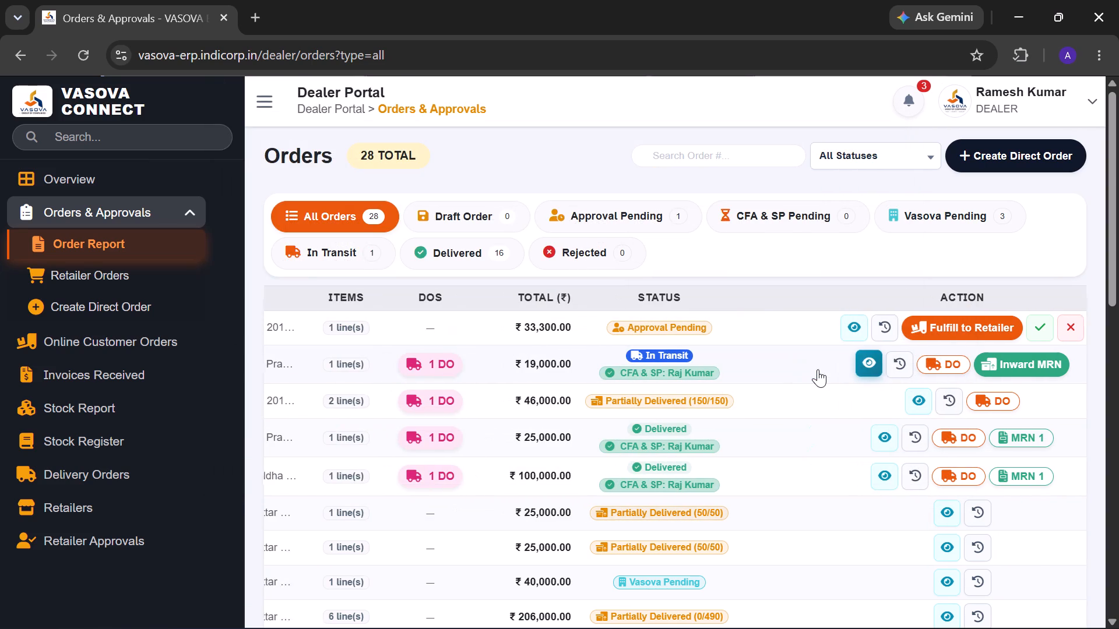
{"action": "scroll", "coordinate": [818, 369], "scroll_direction": "right", "scroll_amount": 1}
{"action": "scroll", "coordinate": [973, 319], "scroll_direction": "left", "scroll_amount": 1}
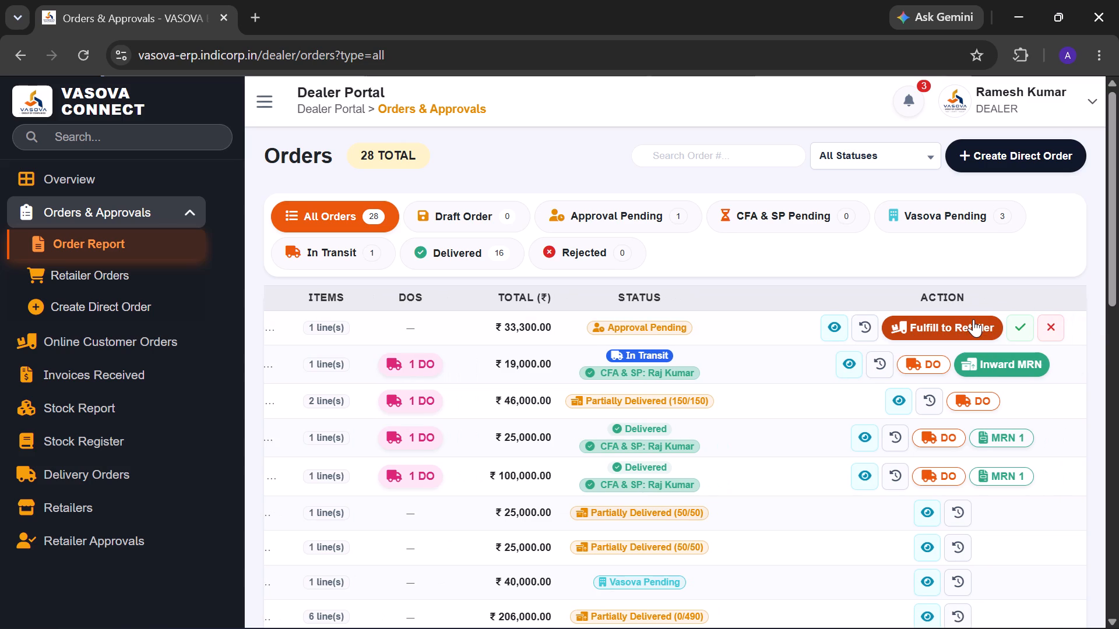
{"action": "scroll", "coordinate": [973, 319], "scroll_direction": "left", "scroll_amount": 1}
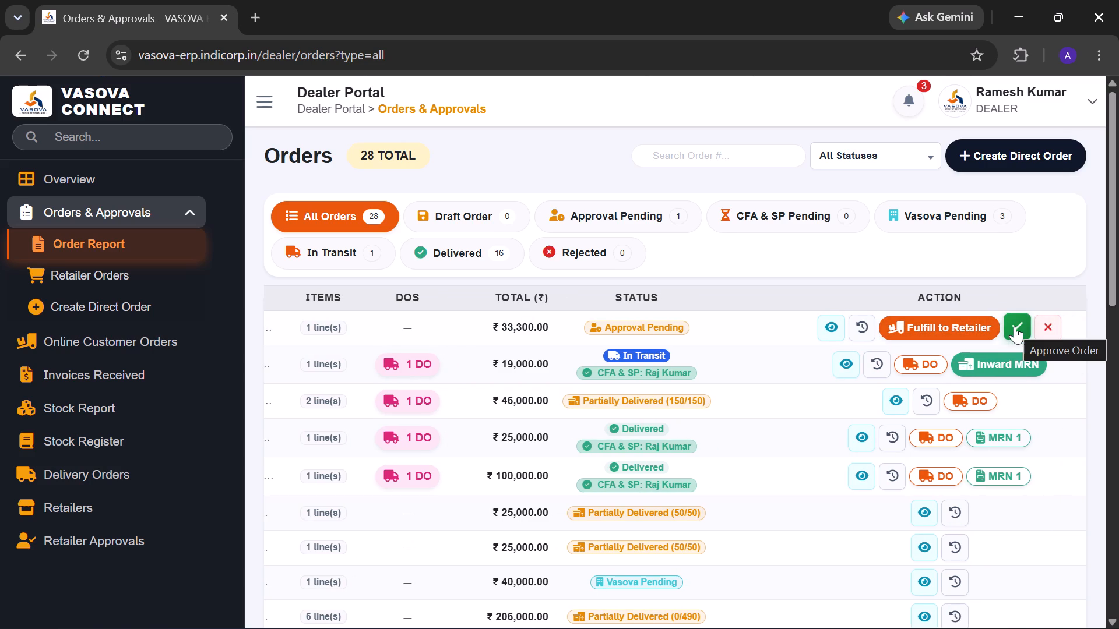
{"action": "left_click", "coordinate": [931, 332]}
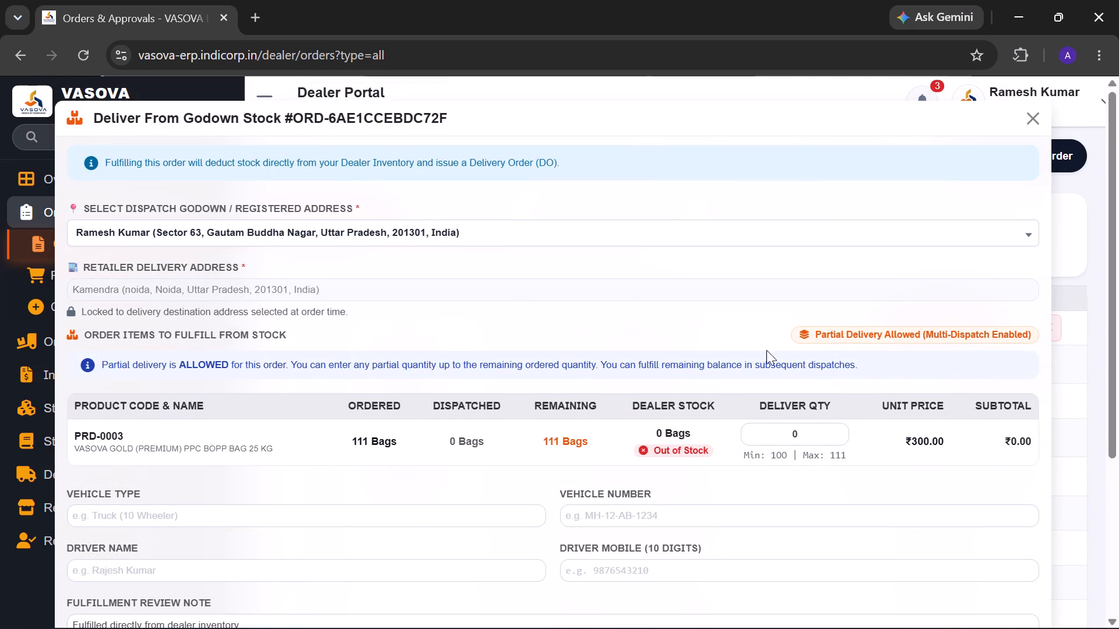
{"action": "scroll", "coordinate": [562, 398], "scroll_direction": "down", "scroll_amount": 3}
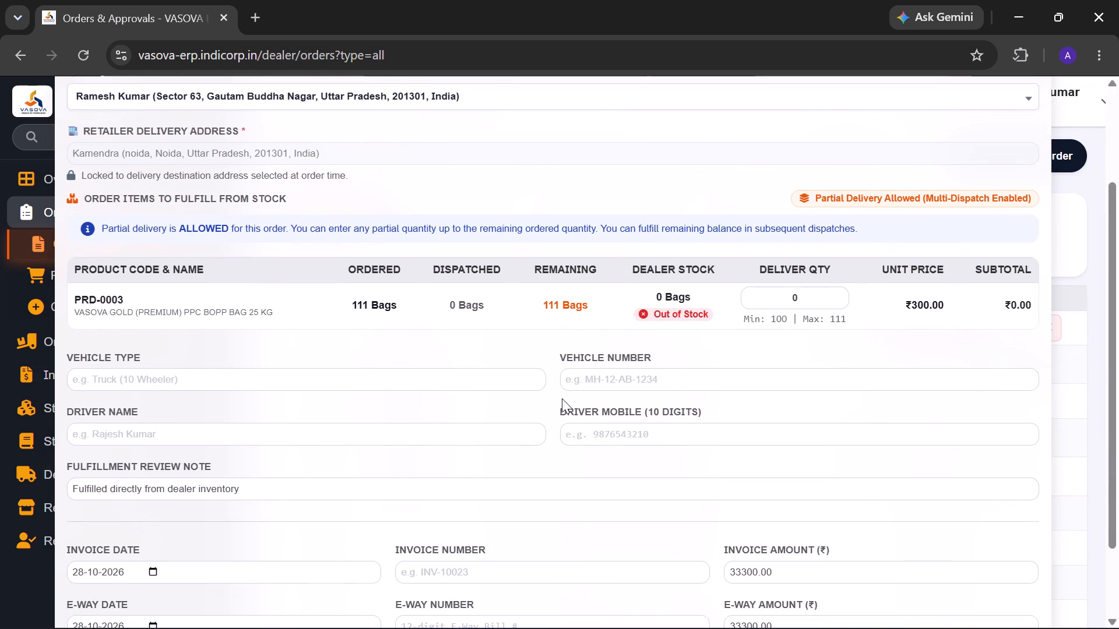
{"action": "scroll", "coordinate": [562, 398], "scroll_direction": "down", "scroll_amount": 1}
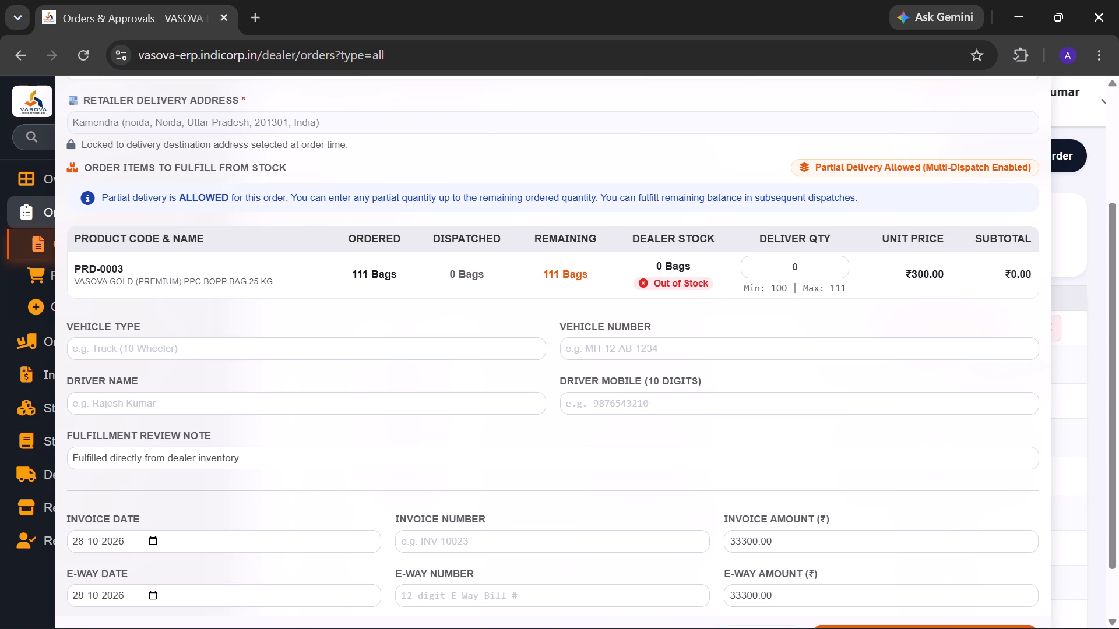
{"action": "double_click", "coordinate": [559, 269]}
{"action": "scroll", "coordinate": [643, 372], "scroll_direction": "down", "scroll_amount": 1}
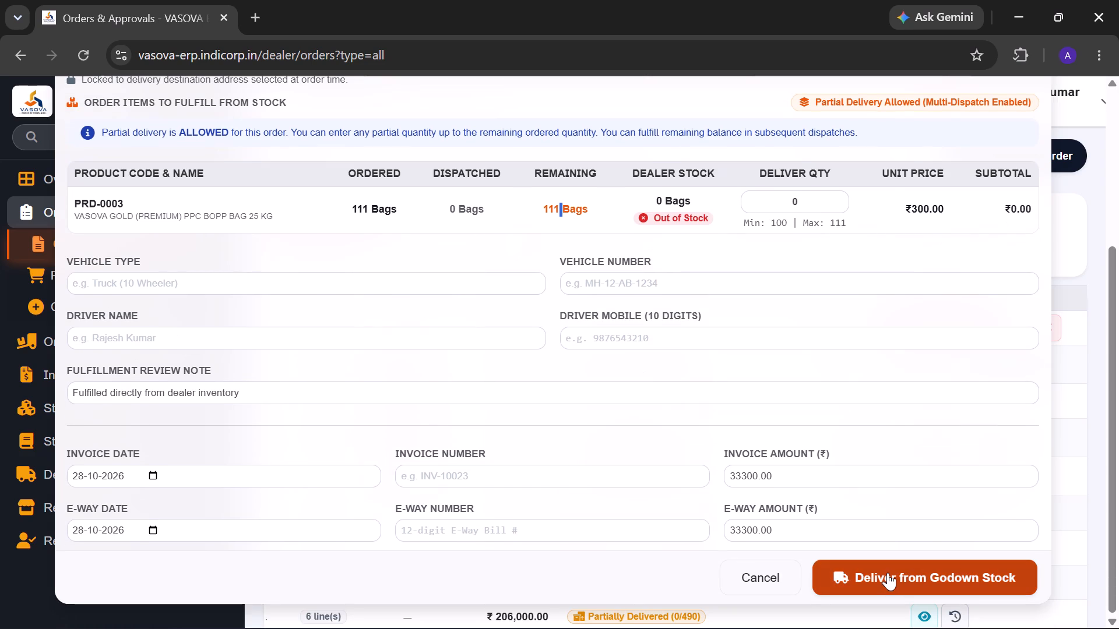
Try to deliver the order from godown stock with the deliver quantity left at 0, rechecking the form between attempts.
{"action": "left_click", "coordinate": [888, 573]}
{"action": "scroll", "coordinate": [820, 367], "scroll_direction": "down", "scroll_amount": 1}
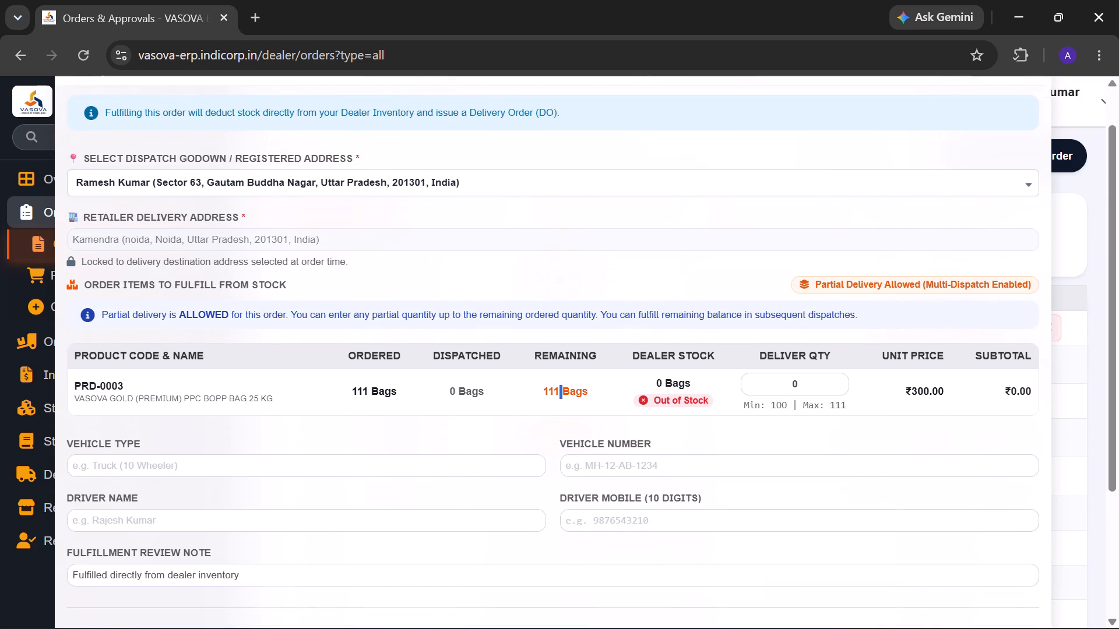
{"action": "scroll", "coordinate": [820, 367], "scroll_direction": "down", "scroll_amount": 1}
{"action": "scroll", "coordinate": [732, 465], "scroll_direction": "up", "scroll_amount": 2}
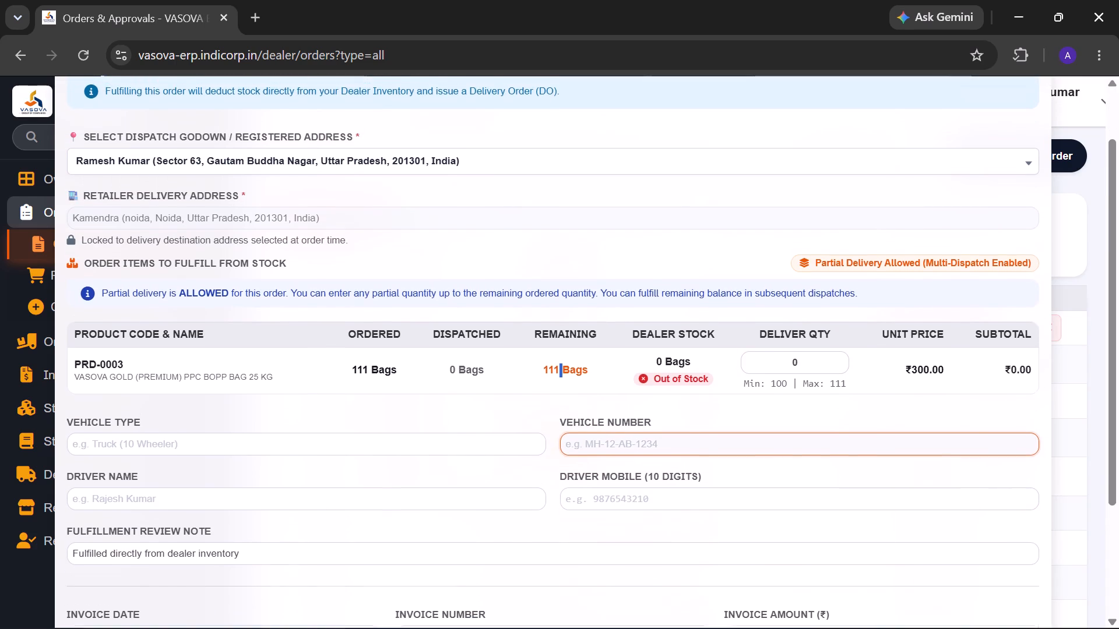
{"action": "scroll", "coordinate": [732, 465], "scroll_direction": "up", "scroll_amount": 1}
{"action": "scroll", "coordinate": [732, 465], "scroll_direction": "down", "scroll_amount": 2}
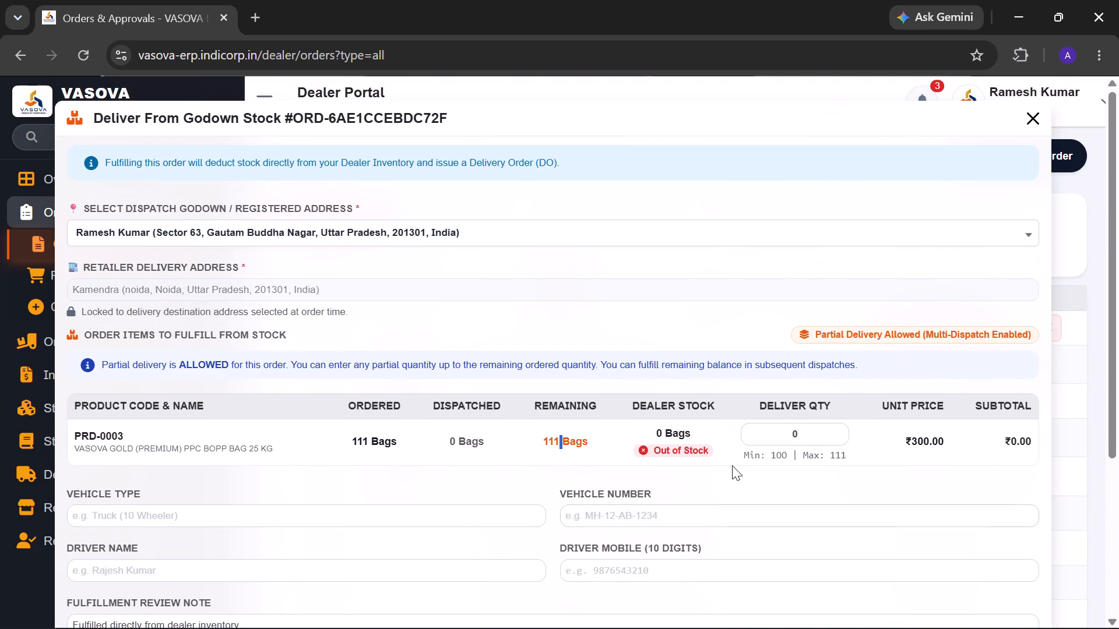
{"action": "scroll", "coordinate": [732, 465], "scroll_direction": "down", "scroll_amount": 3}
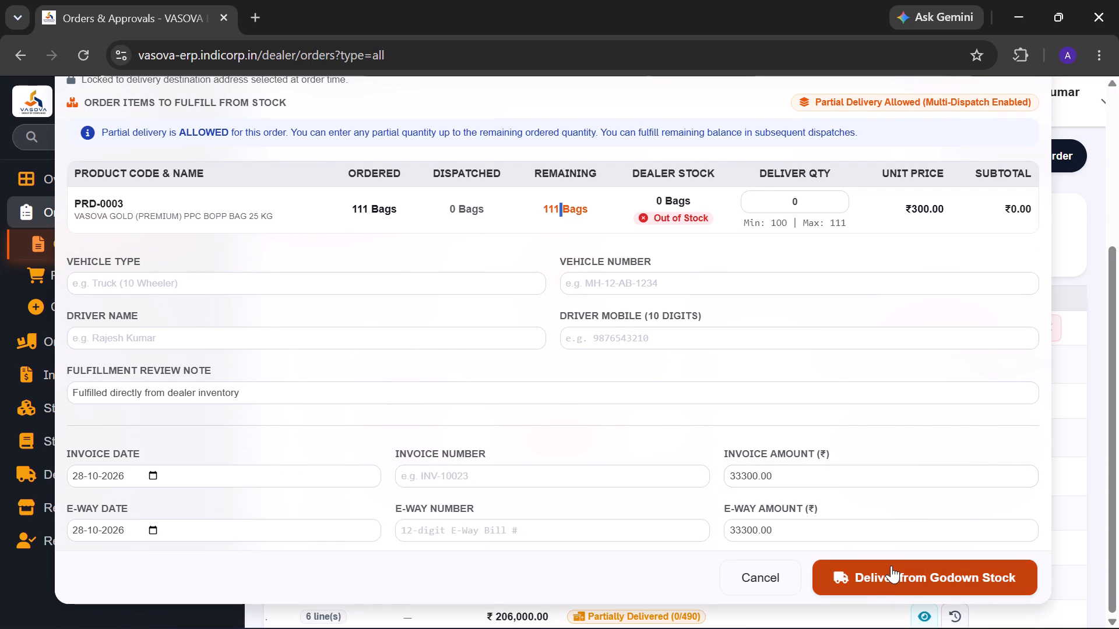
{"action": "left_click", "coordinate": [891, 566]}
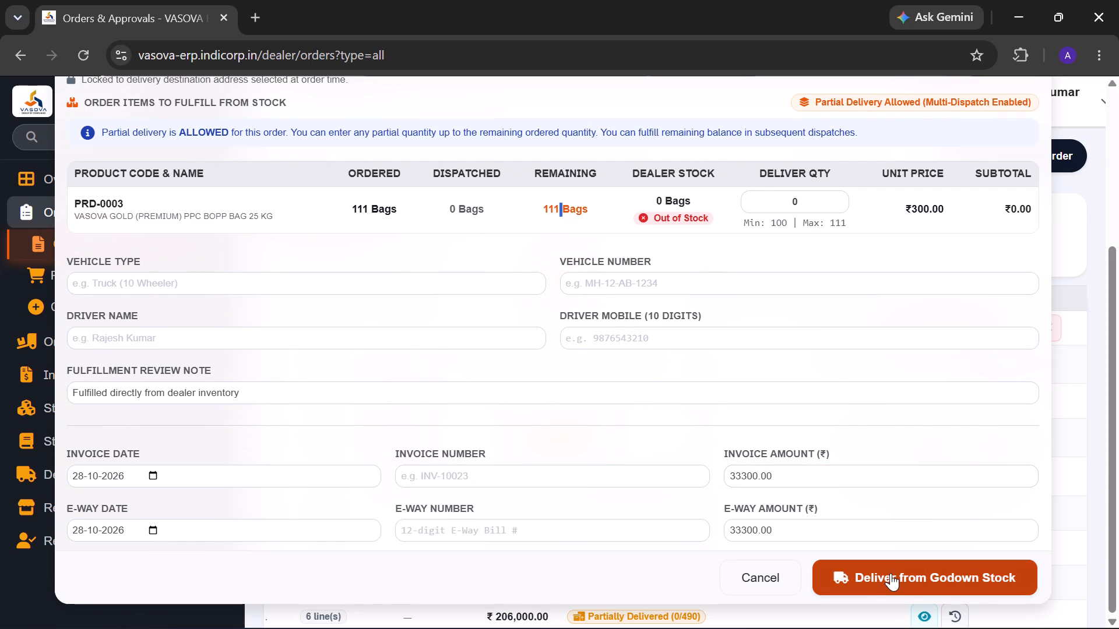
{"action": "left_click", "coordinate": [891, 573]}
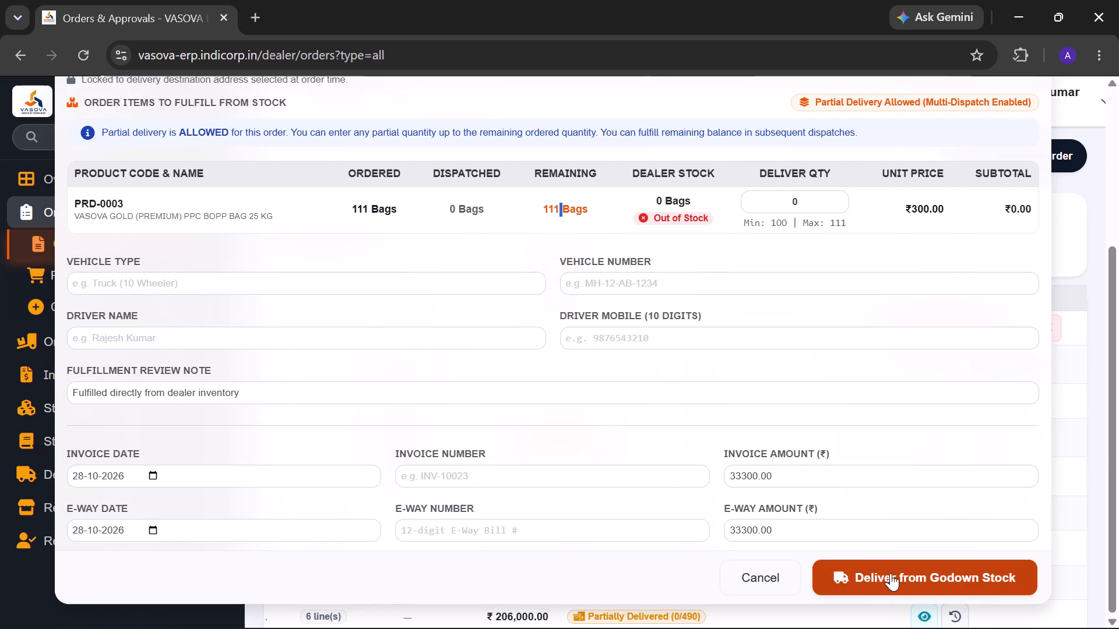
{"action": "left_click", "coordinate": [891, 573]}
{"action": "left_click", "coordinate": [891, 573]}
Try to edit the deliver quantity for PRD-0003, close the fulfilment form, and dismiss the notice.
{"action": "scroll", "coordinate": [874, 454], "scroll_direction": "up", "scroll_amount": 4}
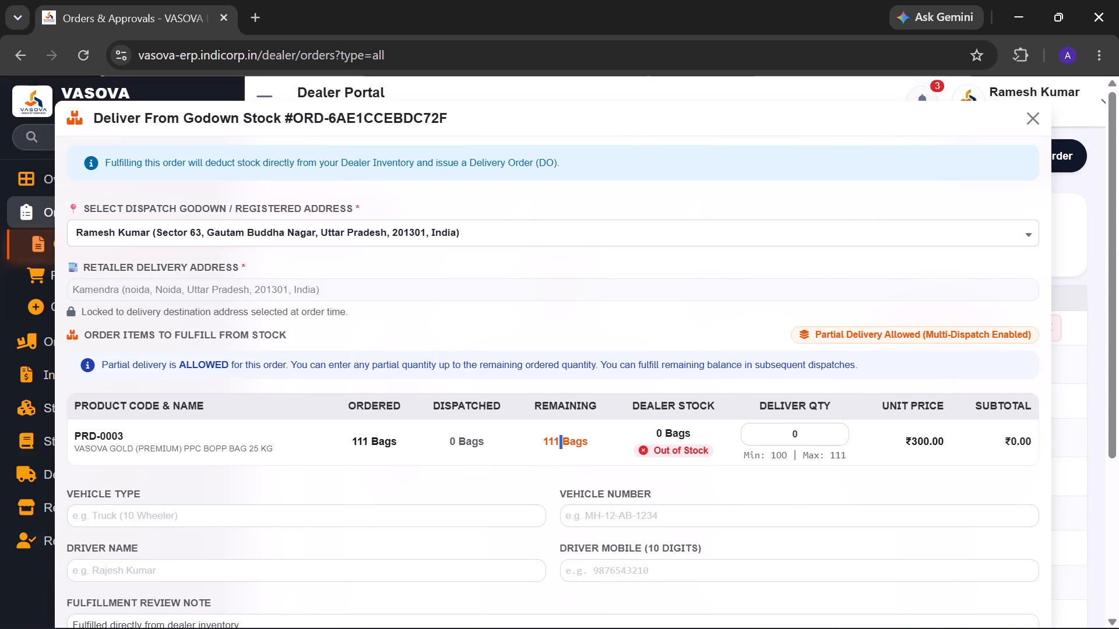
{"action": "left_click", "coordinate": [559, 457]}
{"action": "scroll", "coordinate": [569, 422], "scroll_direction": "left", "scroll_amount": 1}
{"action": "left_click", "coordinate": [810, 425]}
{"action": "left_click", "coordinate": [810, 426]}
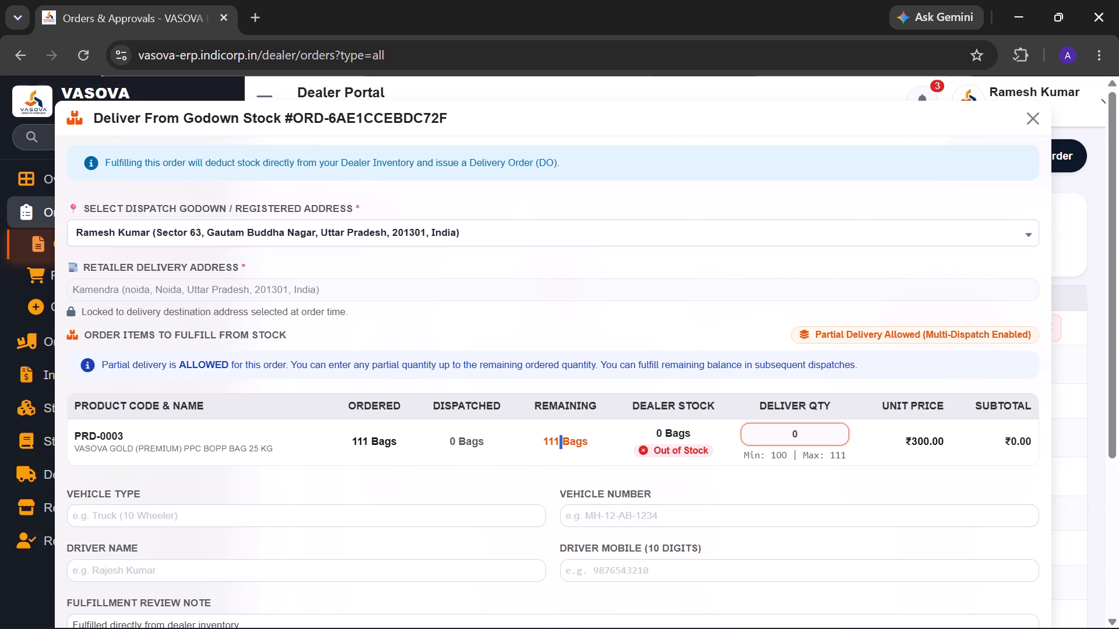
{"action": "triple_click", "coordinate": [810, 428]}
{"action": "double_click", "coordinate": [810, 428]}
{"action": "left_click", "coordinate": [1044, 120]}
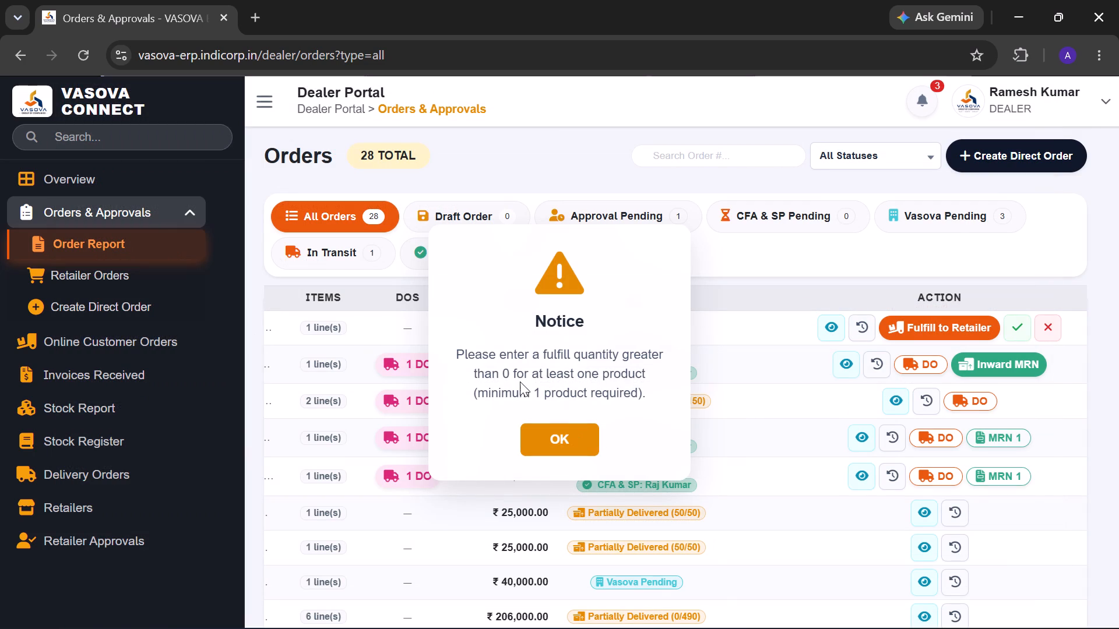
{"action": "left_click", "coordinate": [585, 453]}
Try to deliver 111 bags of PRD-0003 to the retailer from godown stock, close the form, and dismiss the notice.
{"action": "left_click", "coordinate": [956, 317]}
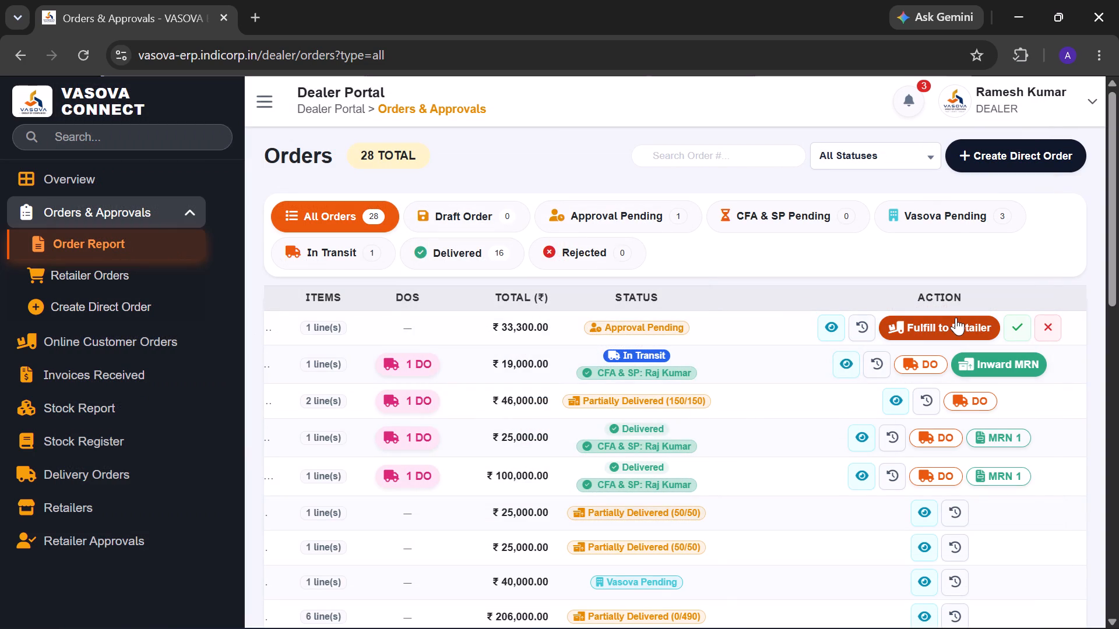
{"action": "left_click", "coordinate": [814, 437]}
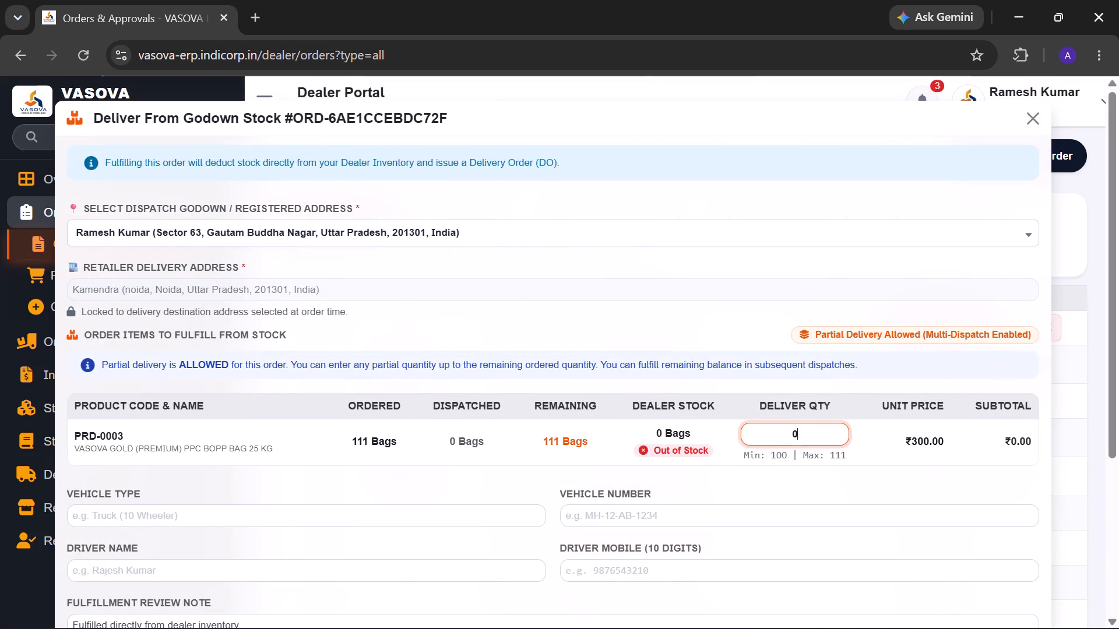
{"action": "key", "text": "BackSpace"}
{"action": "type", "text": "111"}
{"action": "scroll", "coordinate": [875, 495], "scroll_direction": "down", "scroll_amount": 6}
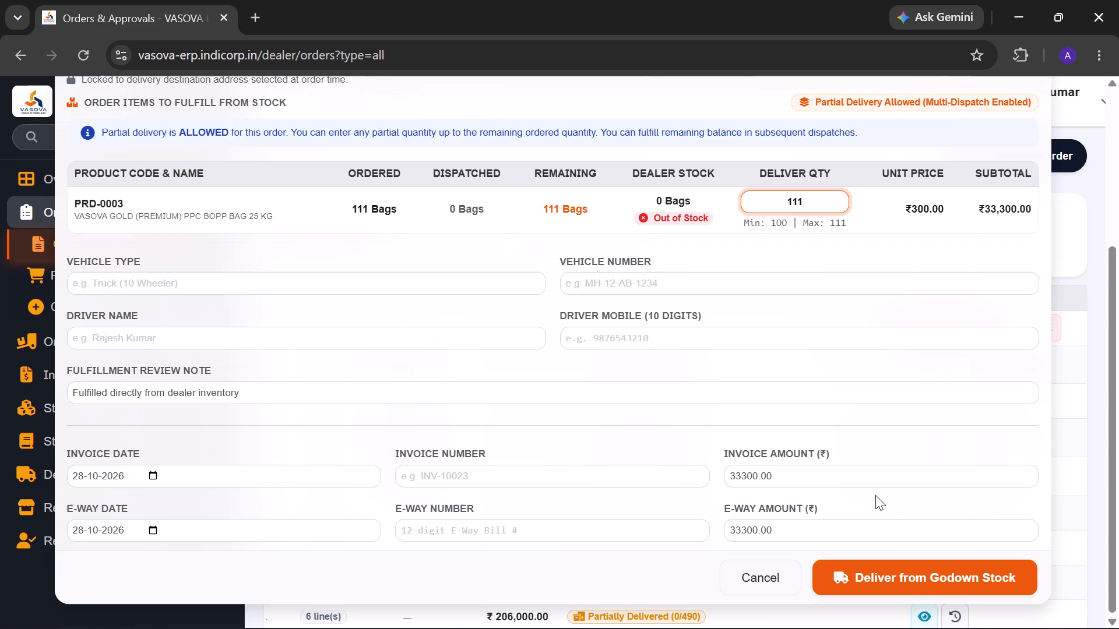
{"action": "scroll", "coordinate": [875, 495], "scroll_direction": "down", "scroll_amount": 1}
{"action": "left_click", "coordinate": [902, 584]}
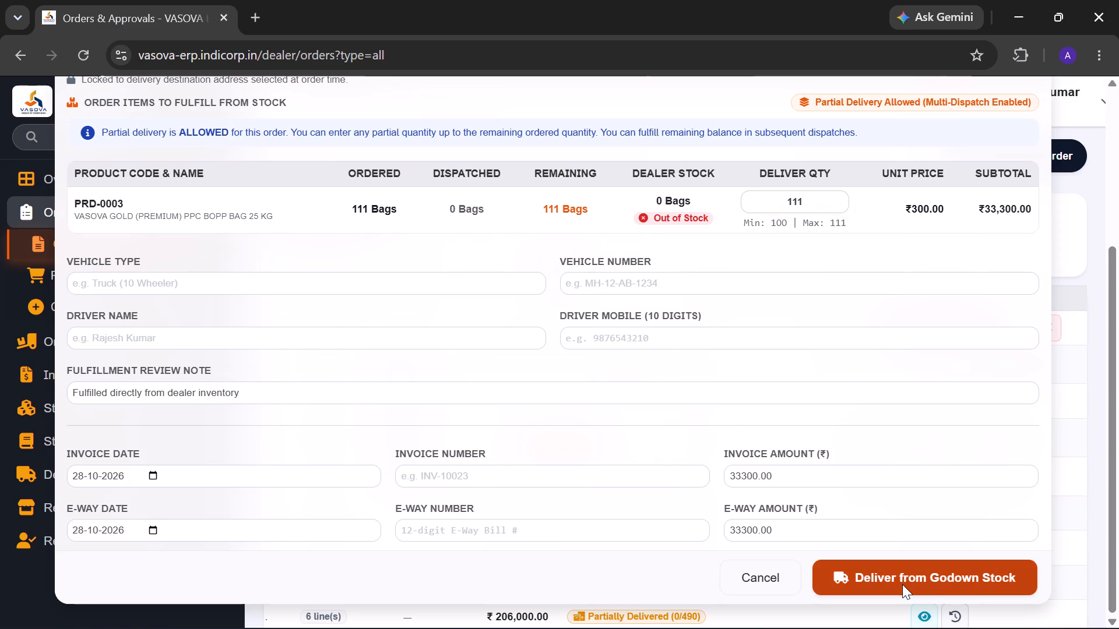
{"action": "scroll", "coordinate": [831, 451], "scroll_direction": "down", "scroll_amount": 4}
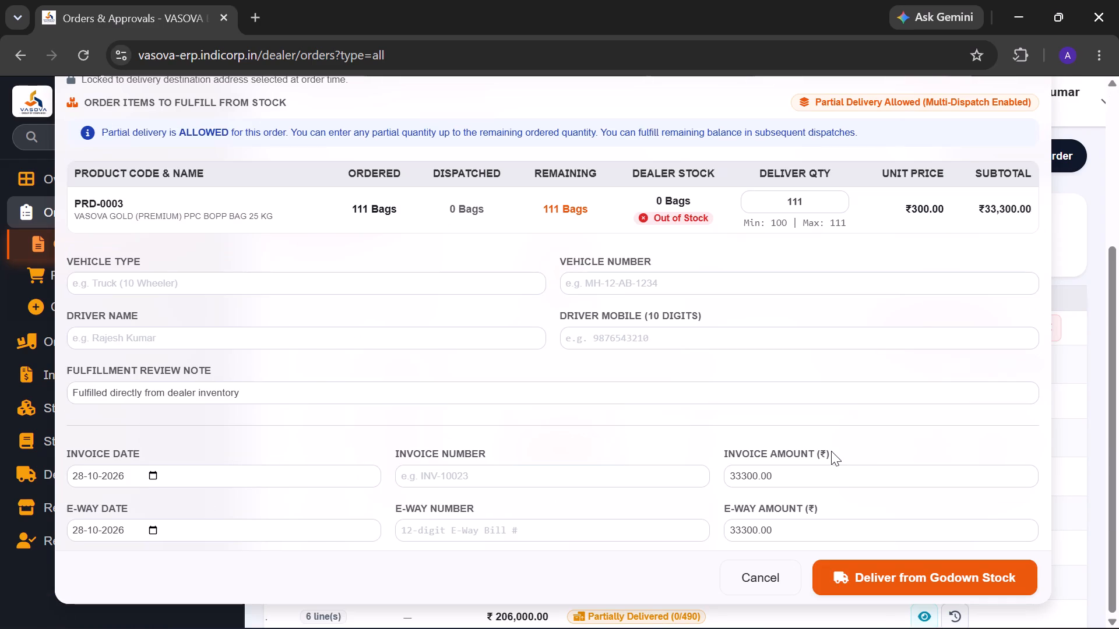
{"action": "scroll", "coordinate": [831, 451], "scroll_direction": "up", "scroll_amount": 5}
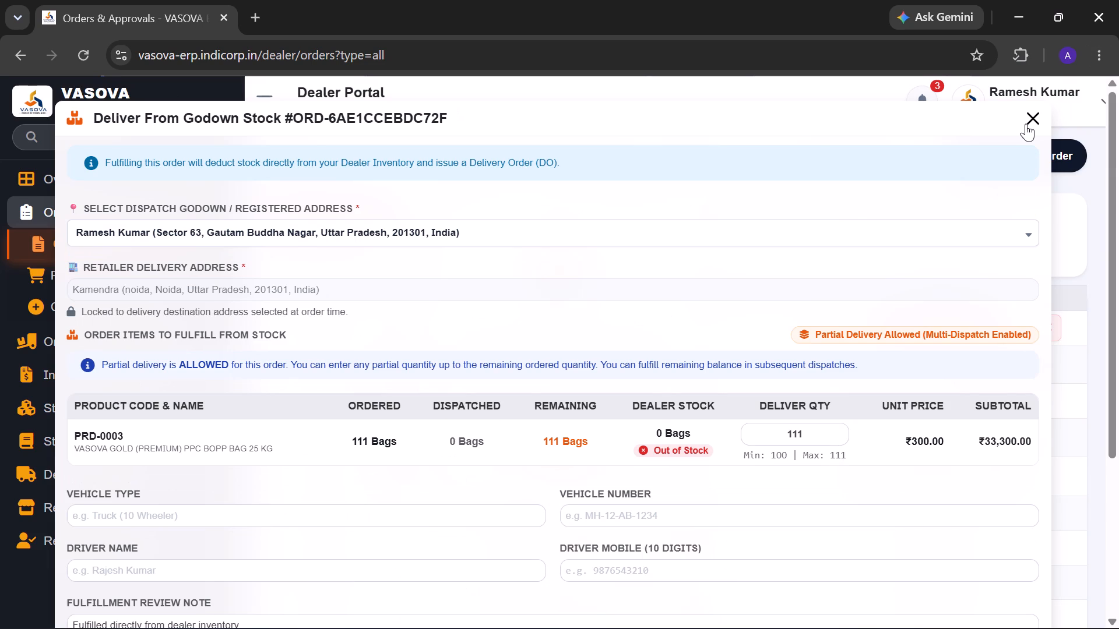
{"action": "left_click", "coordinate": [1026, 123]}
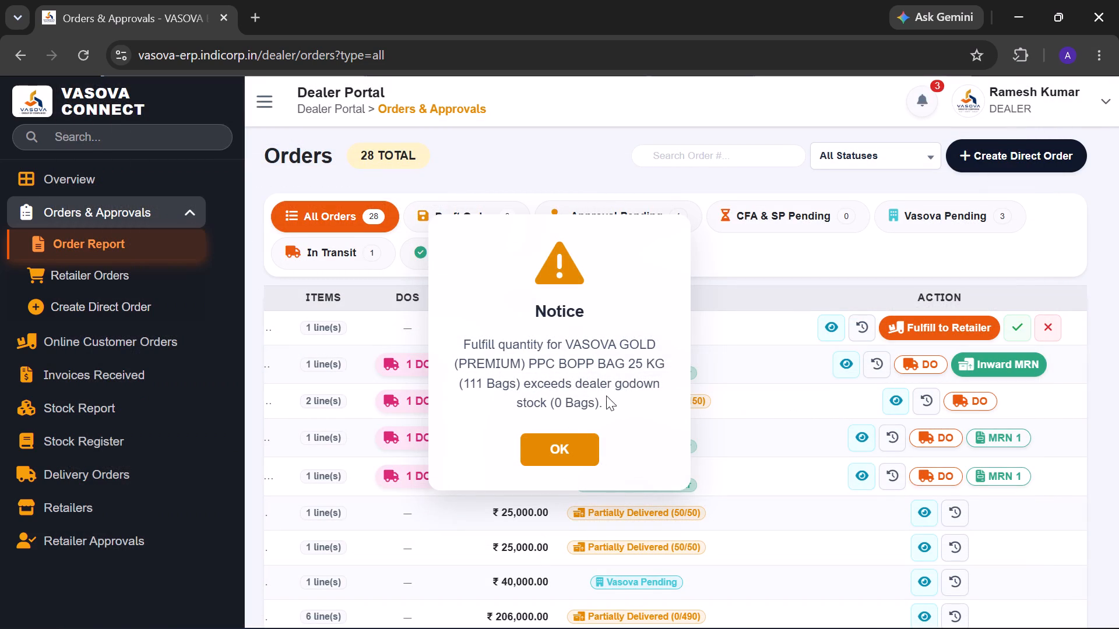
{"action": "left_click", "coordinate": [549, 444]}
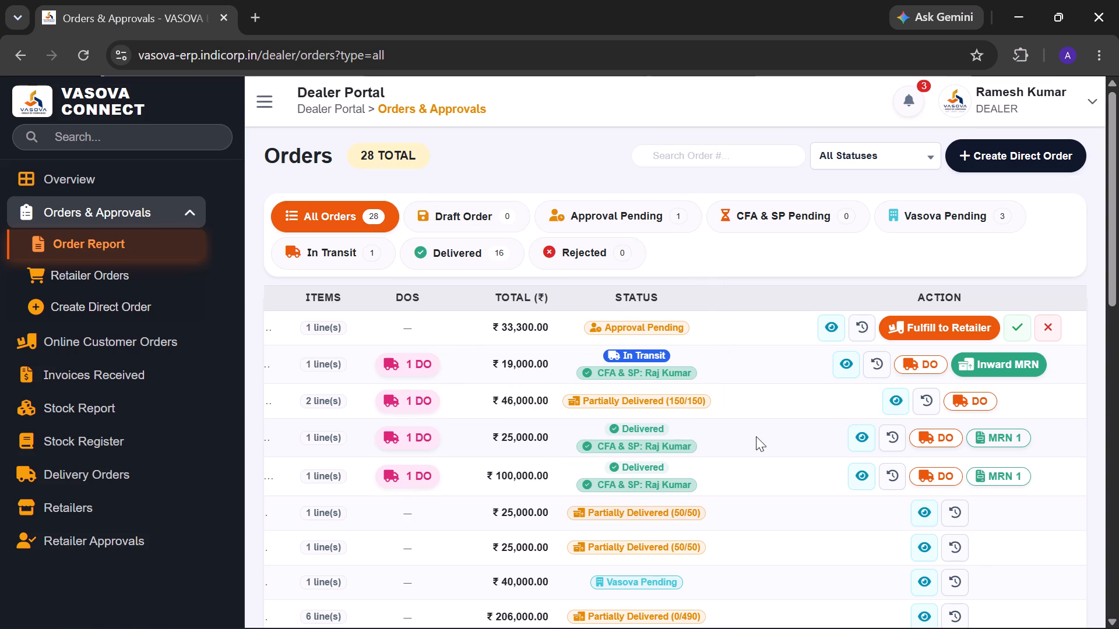
{"action": "left_click", "coordinate": [1023, 334]}
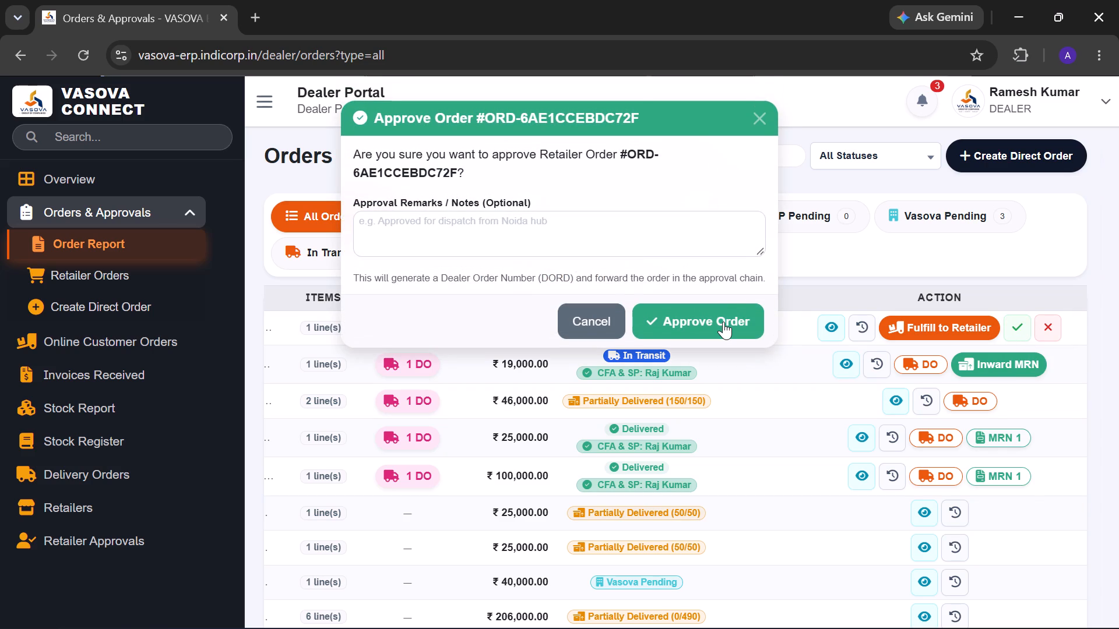
{"action": "left_click", "coordinate": [723, 321]}
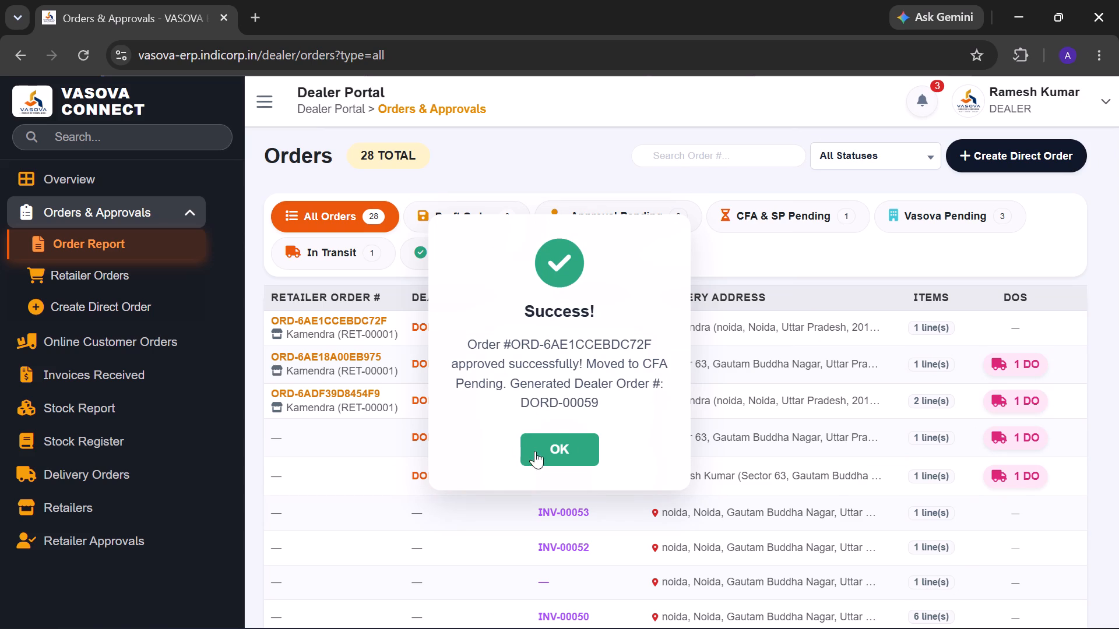
{"action": "left_click", "coordinate": [573, 439]}
Open the dealer's account menu in the page header.
{"action": "left_click", "coordinate": [1070, 108]}
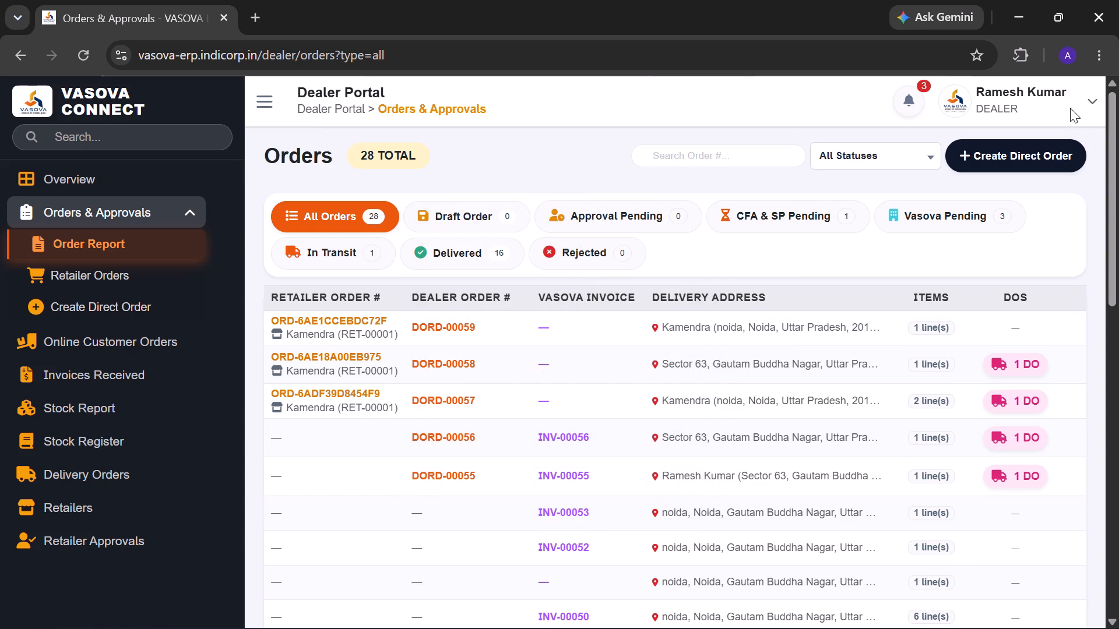
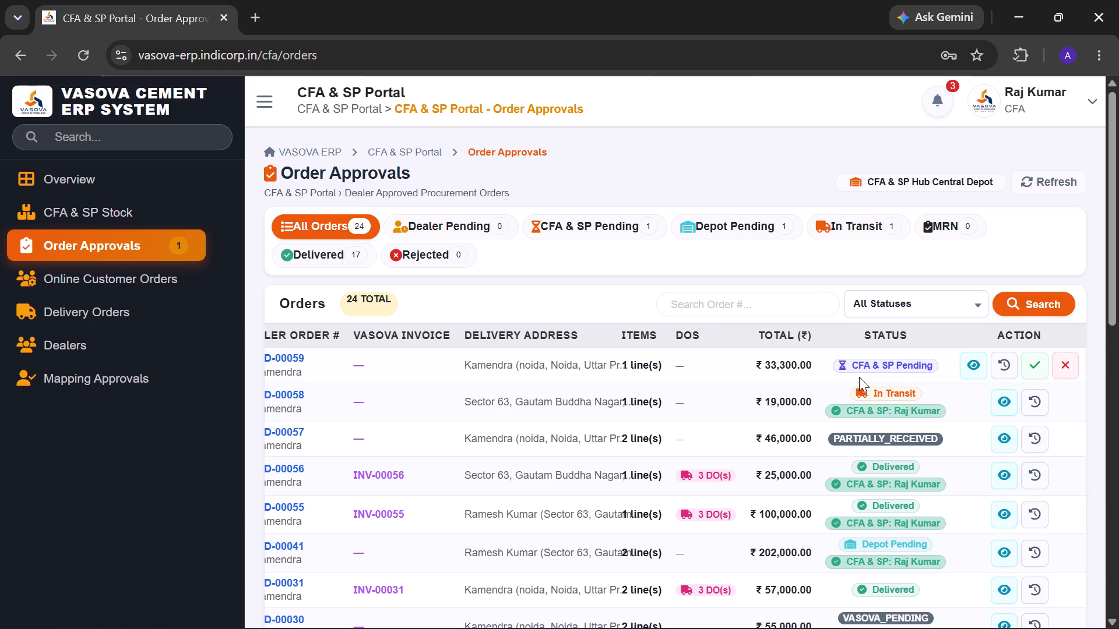
Reload the CFA & SP Order Approvals page and check the status and available actions for dealer order DORD-00059.
{"action": "left_click", "coordinate": [83, 54]}
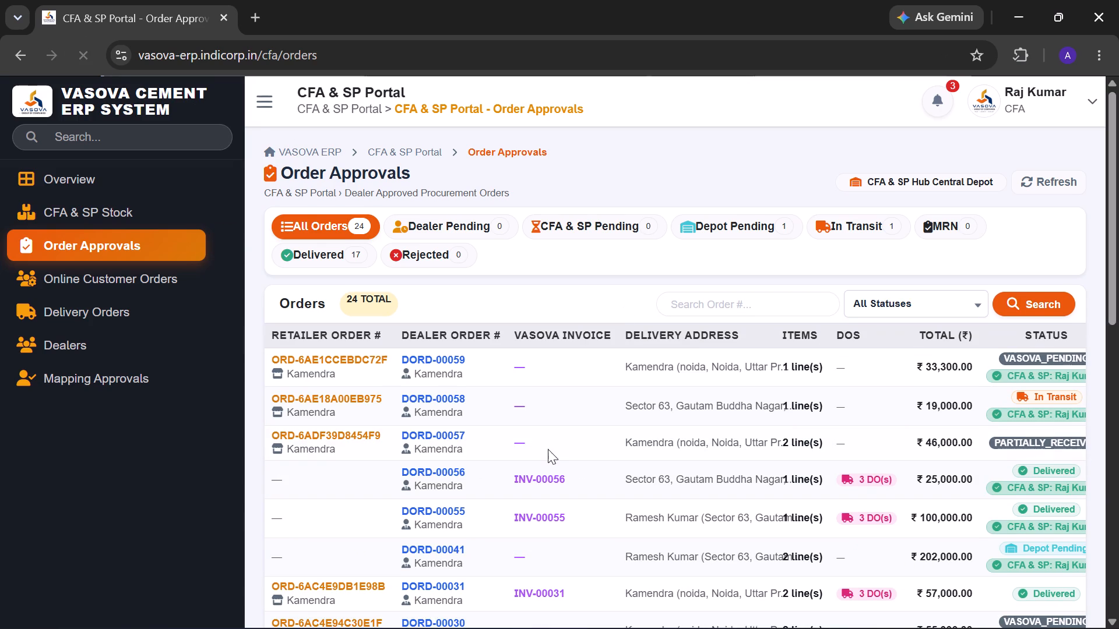
{"action": "scroll", "coordinate": [548, 449], "scroll_direction": "left", "scroll_amount": 4}
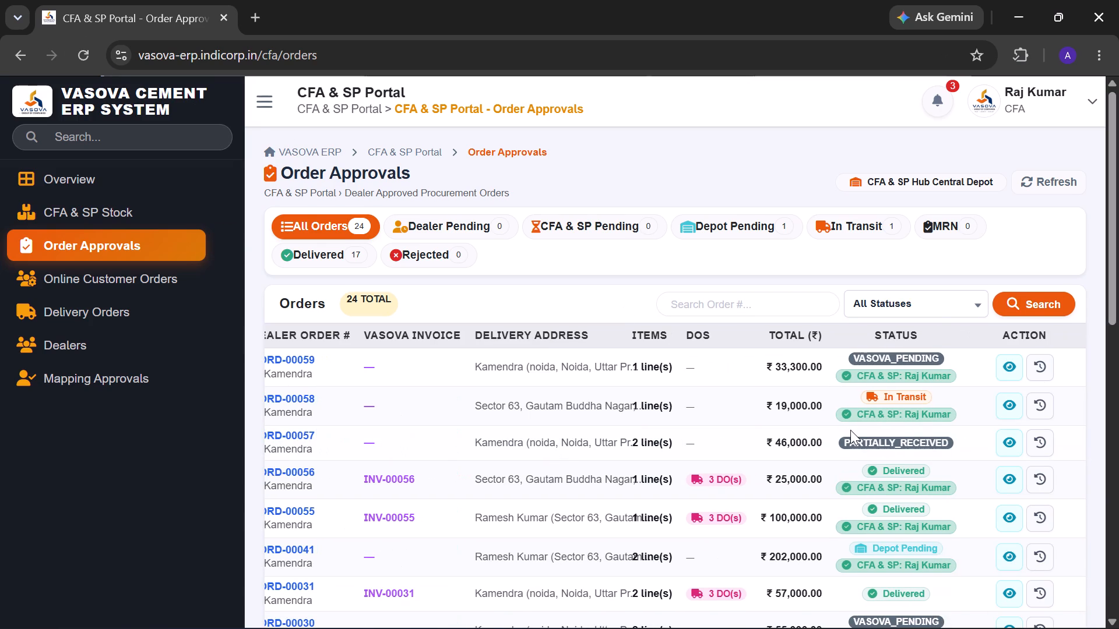
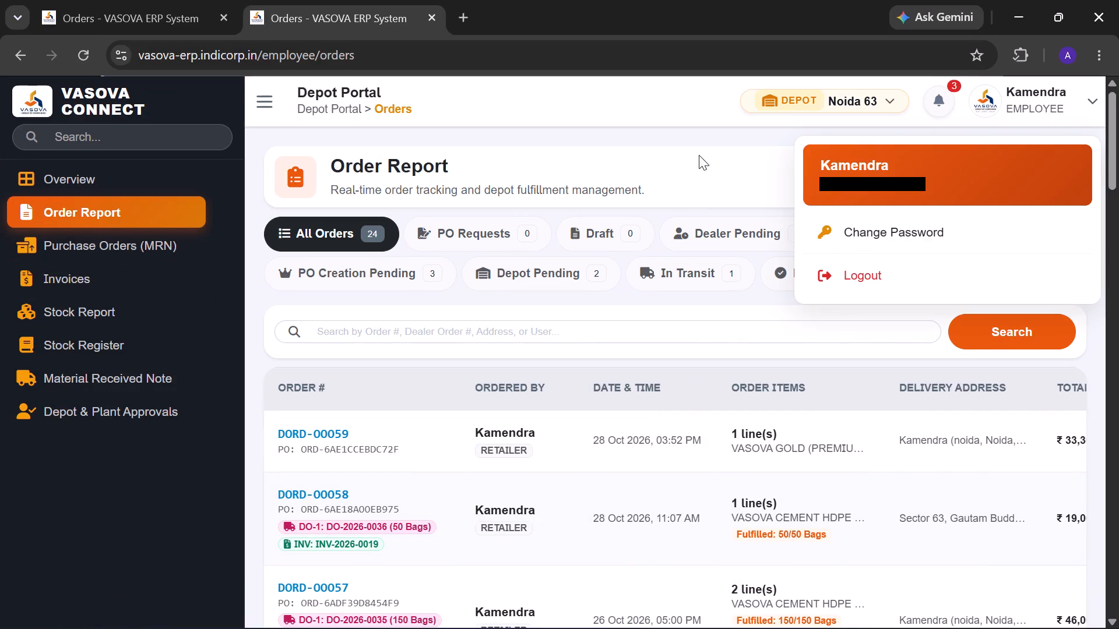
{"action": "left_click", "coordinate": [653, 169]}
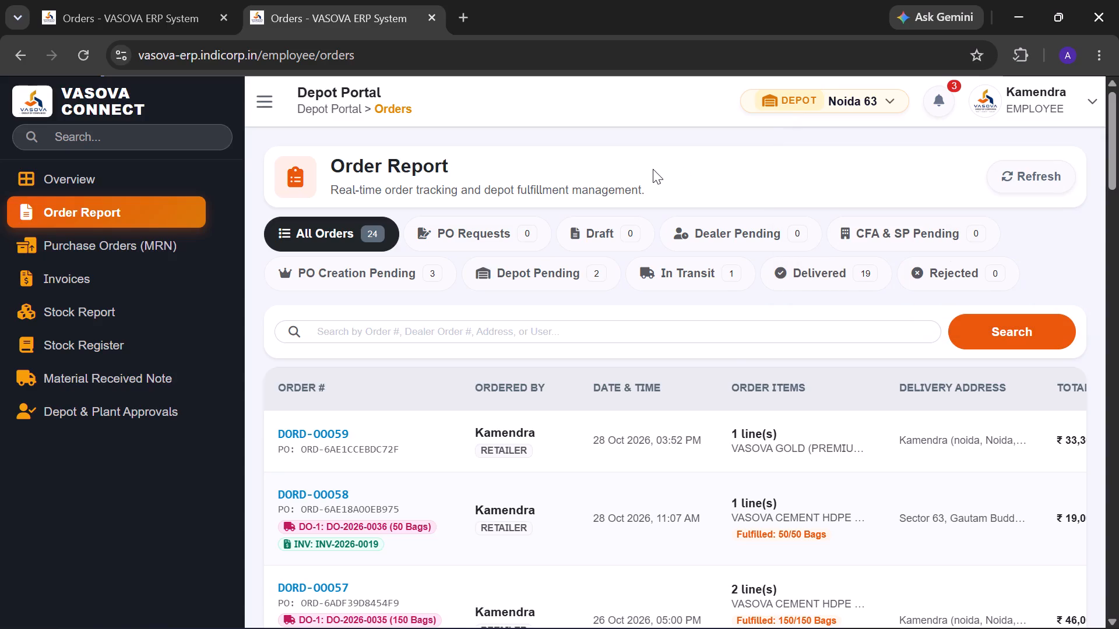
{"action": "scroll", "coordinate": [738, 427], "scroll_direction": "left", "scroll_amount": 4}
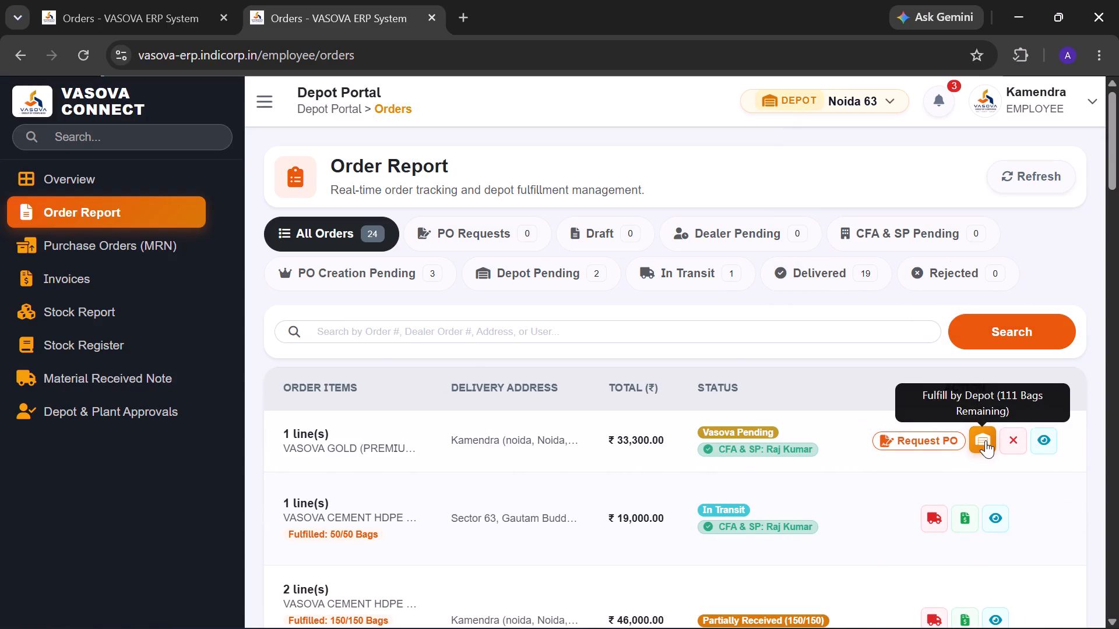
{"action": "left_click", "coordinate": [986, 440]}
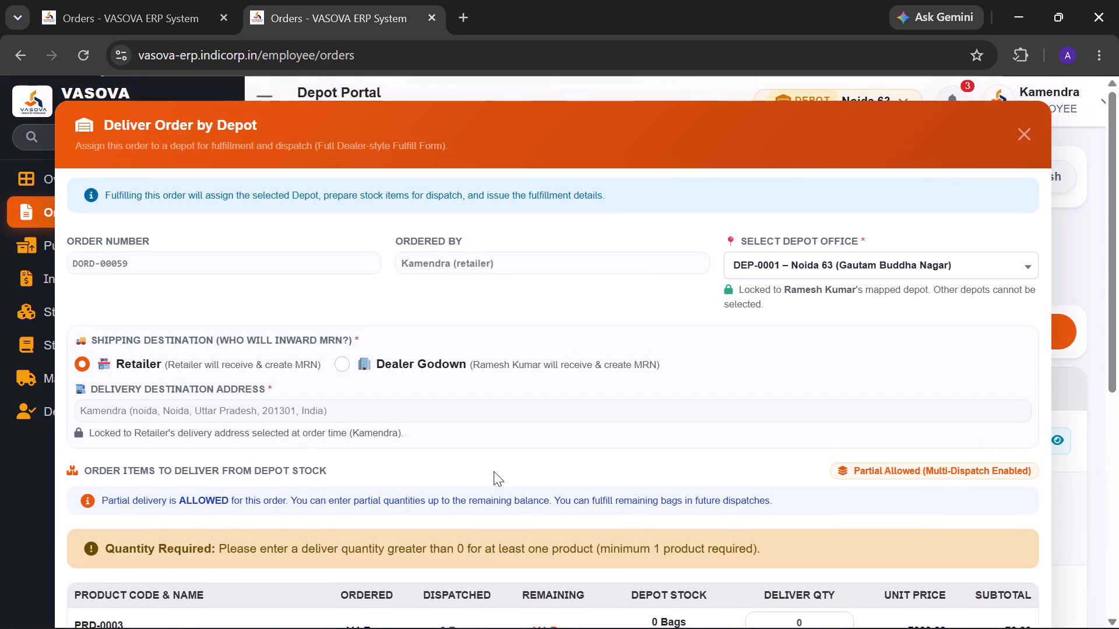
{"action": "scroll", "coordinate": [494, 471], "scroll_direction": "down", "scroll_amount": 2}
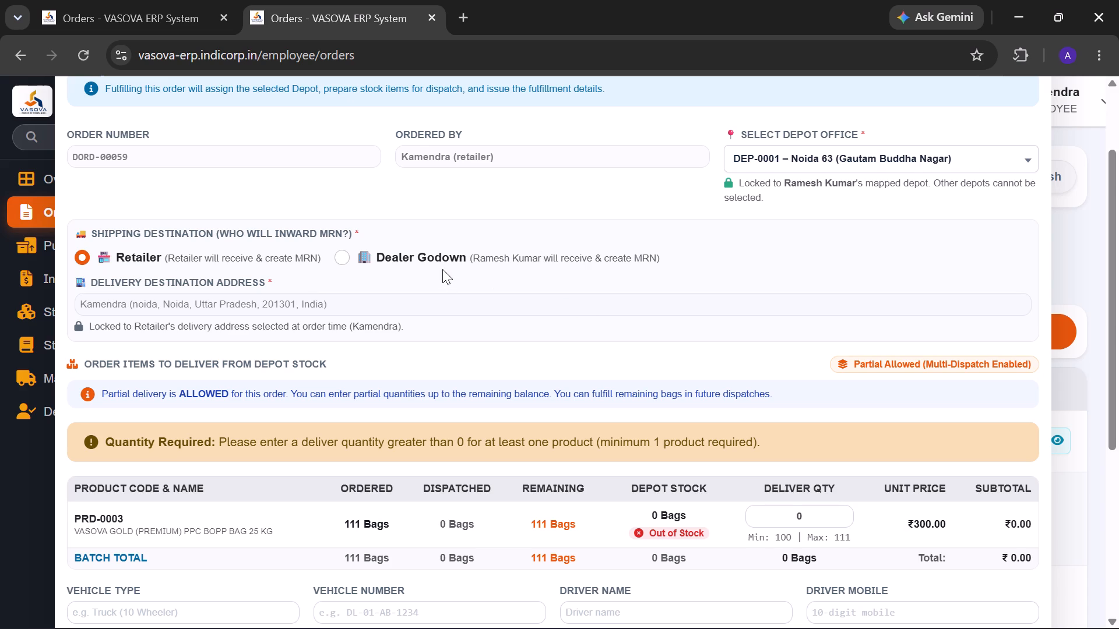
{"action": "scroll", "coordinate": [168, 329], "scroll_direction": "down", "scroll_amount": 1}
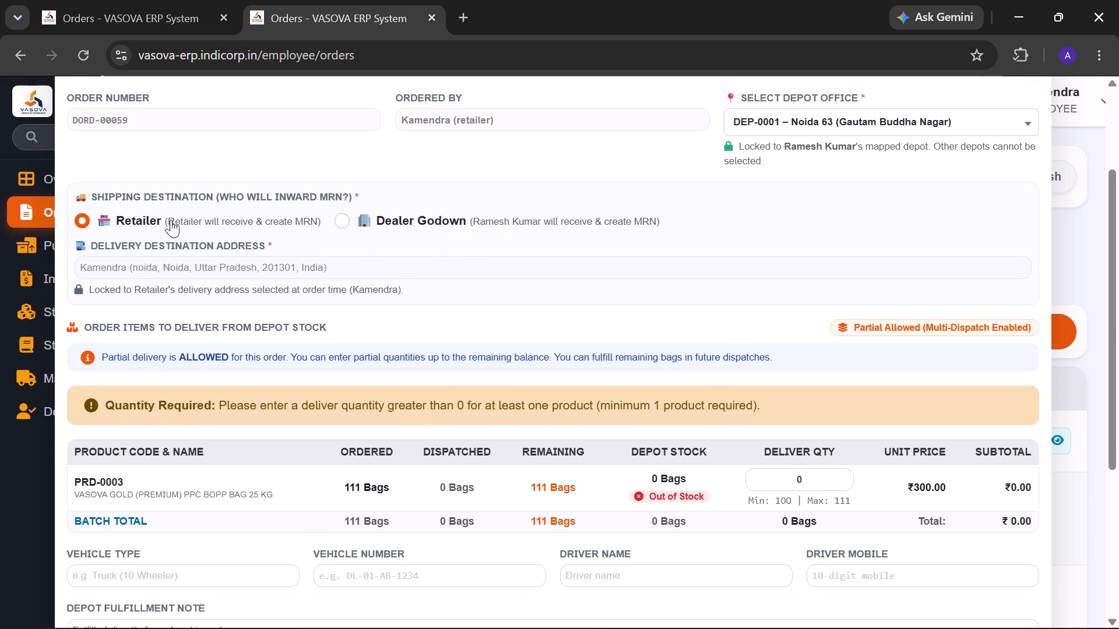
{"action": "scroll", "coordinate": [171, 220], "scroll_direction": "down", "scroll_amount": 2}
{"action": "scroll", "coordinate": [553, 532], "scroll_direction": "down", "scroll_amount": 1}
{"action": "scroll", "coordinate": [786, 417], "scroll_direction": "up", "scroll_amount": 1}
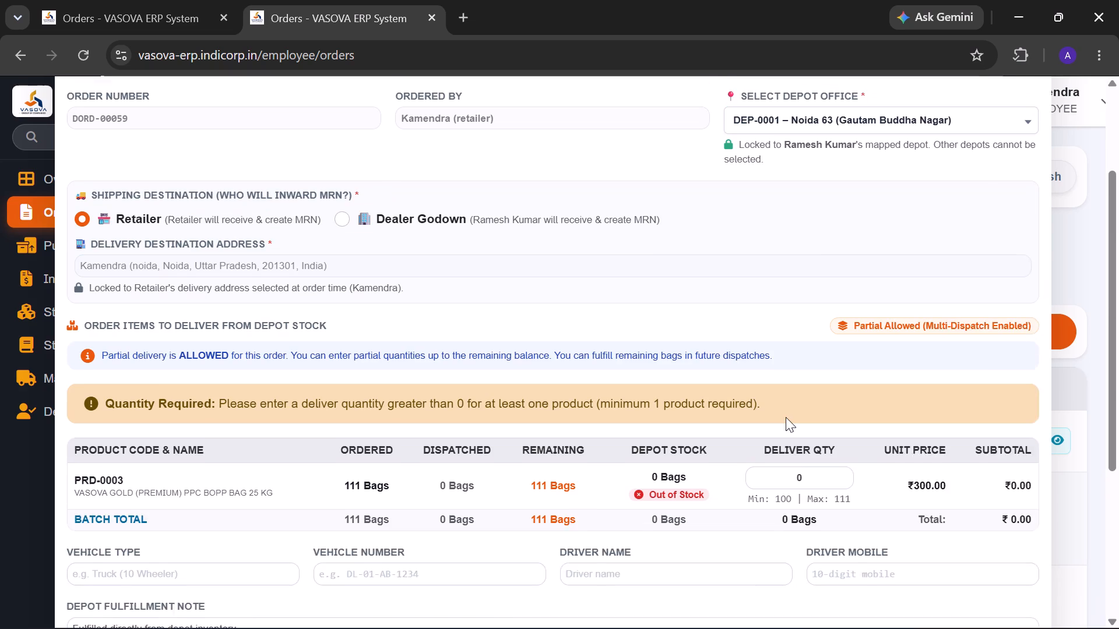
{"action": "scroll", "coordinate": [786, 417], "scroll_direction": "up", "scroll_amount": 1}
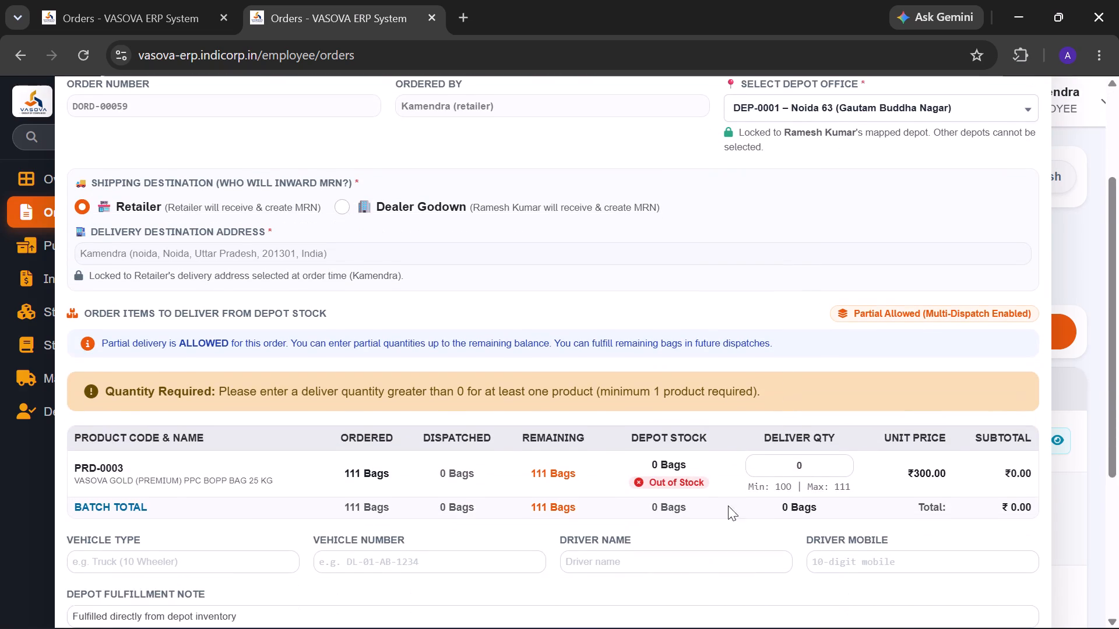
{"action": "scroll", "coordinate": [723, 507], "scroll_direction": "down", "scroll_amount": 1}
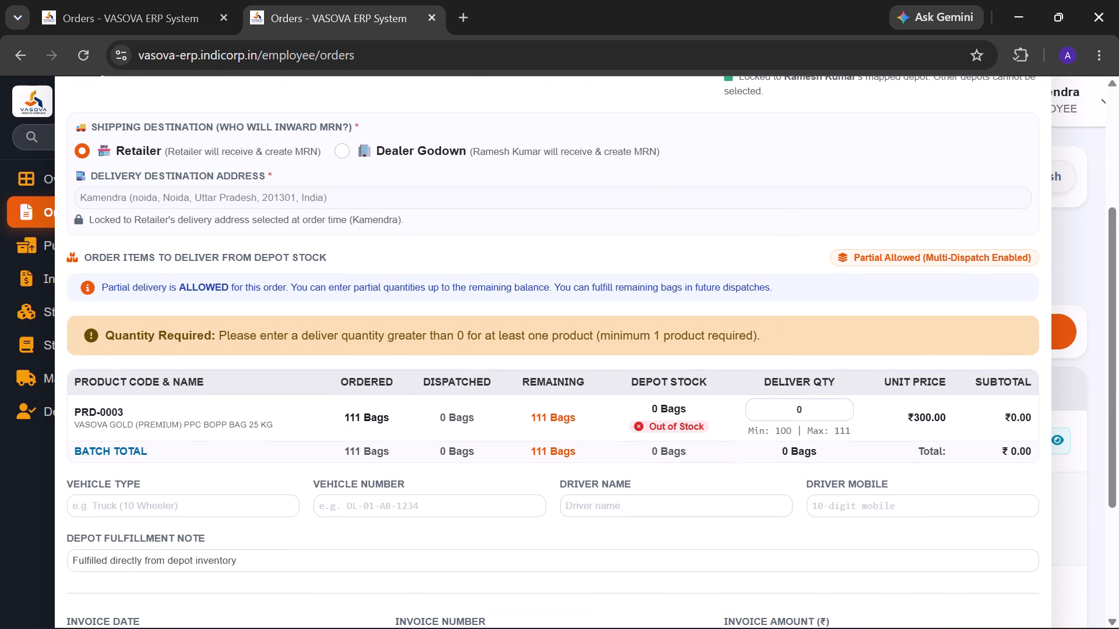
{"action": "scroll", "coordinate": [682, 436], "scroll_direction": "down", "scroll_amount": 1}
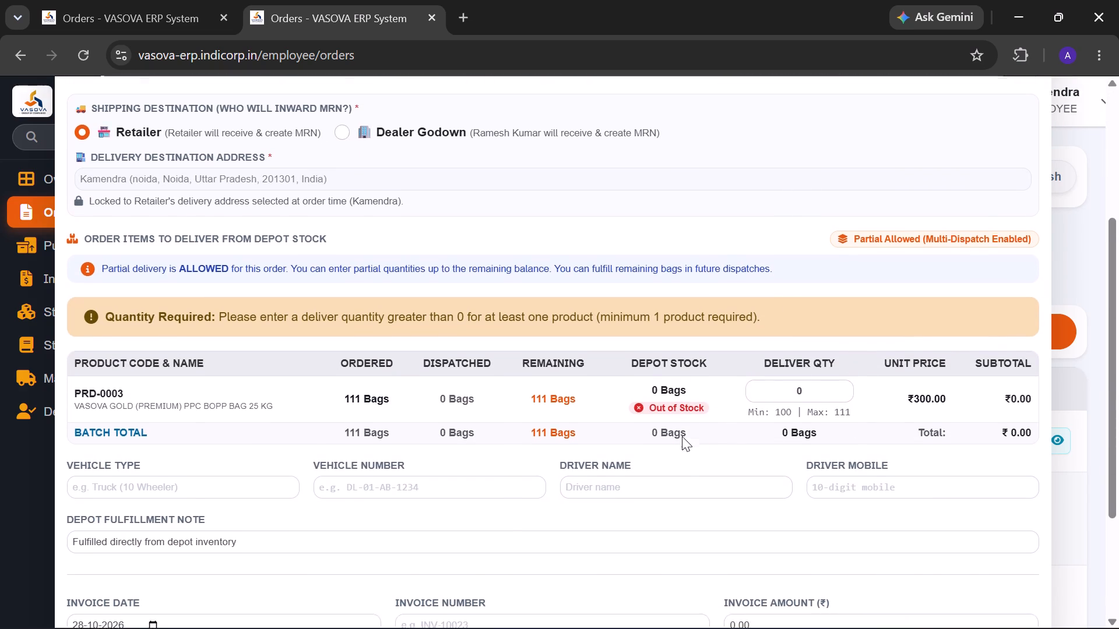
{"action": "scroll", "coordinate": [682, 436], "scroll_direction": "down", "scroll_amount": 2}
{"action": "scroll", "coordinate": [682, 436], "scroll_direction": "up", "scroll_amount": 3}
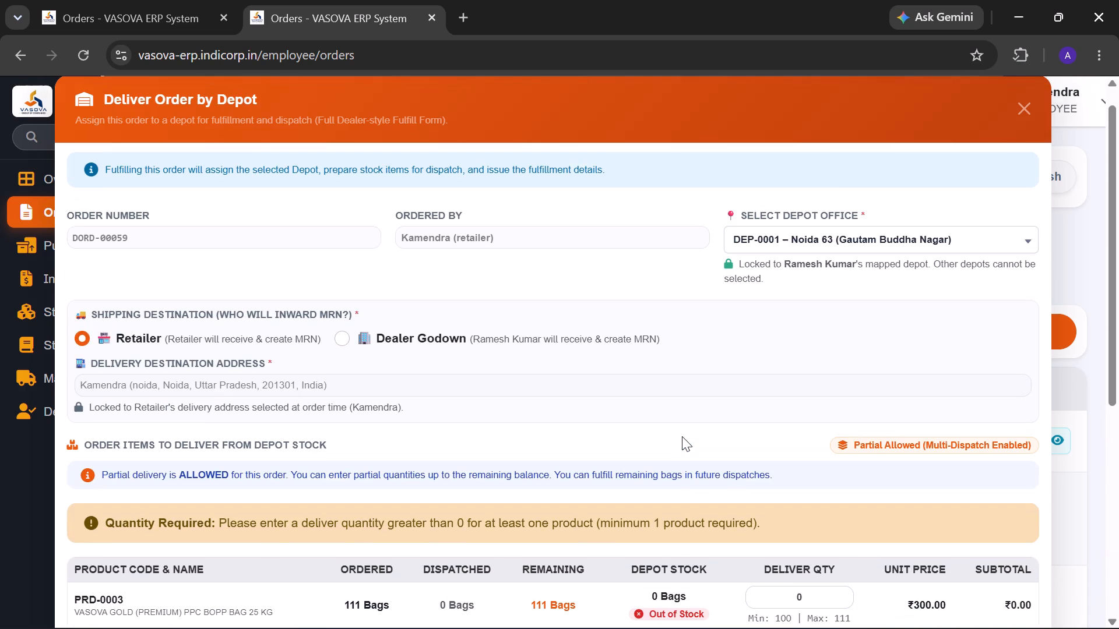
{"action": "scroll", "coordinate": [682, 436], "scroll_direction": "up", "scroll_amount": 1}
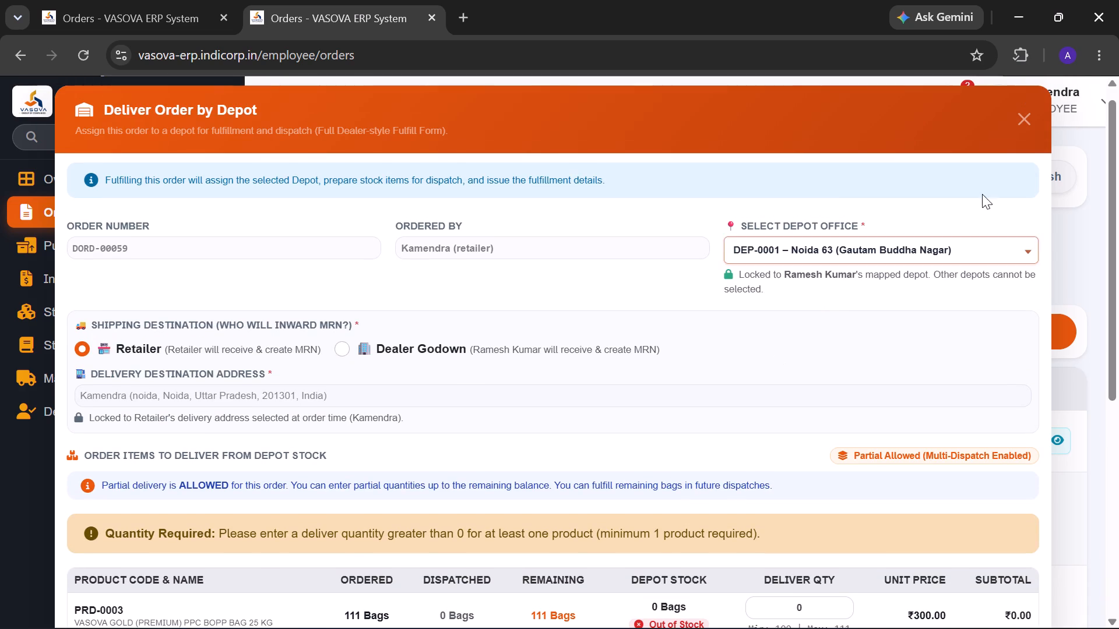
{"action": "double_click", "coordinate": [1032, 107]}
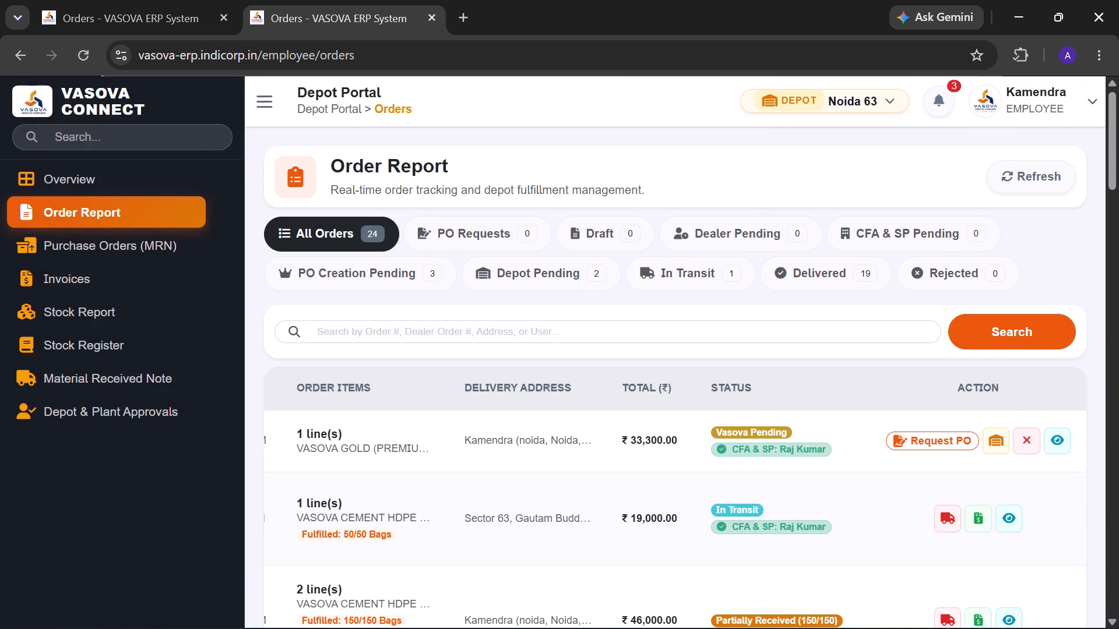
Request a purchase order from the admin for order DORD-00059 in the Order Report.
{"action": "scroll", "coordinate": [906, 572], "scroll_direction": "left", "scroll_amount": 4}
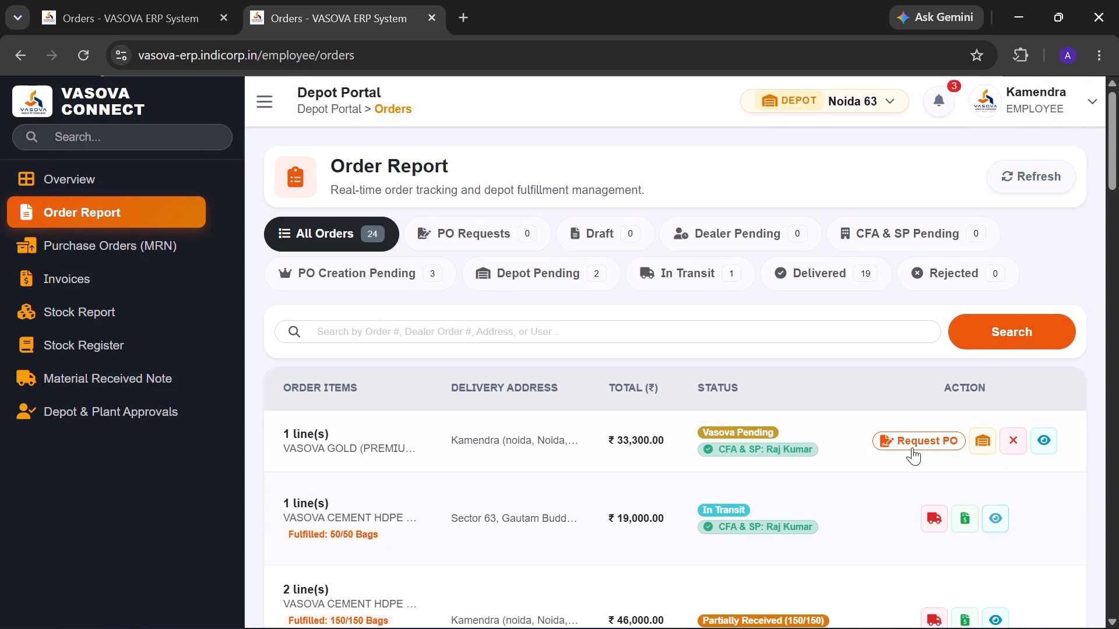
{"action": "left_click", "coordinate": [912, 447]}
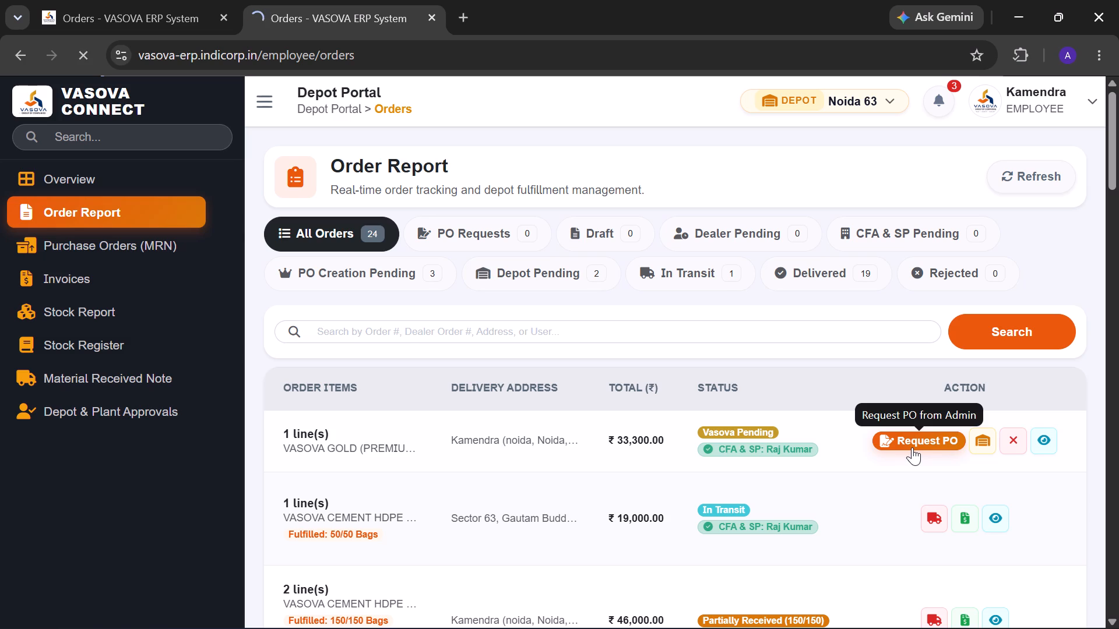
{"action": "scroll", "coordinate": [769, 505], "scroll_direction": "left", "scroll_amount": 4}
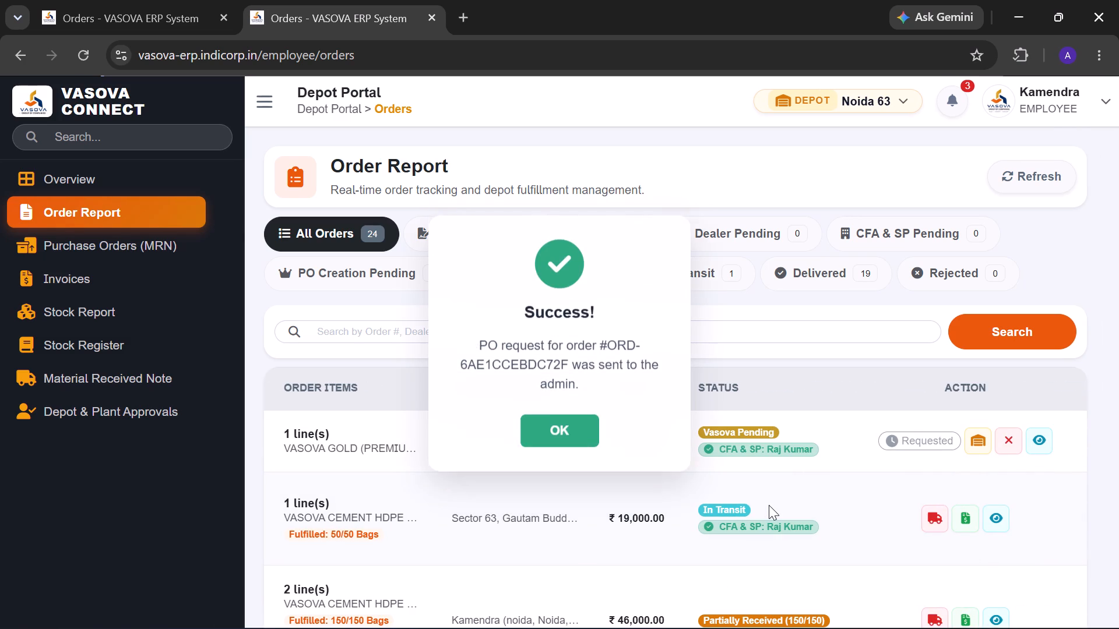
{"action": "left_click", "coordinate": [585, 436]}
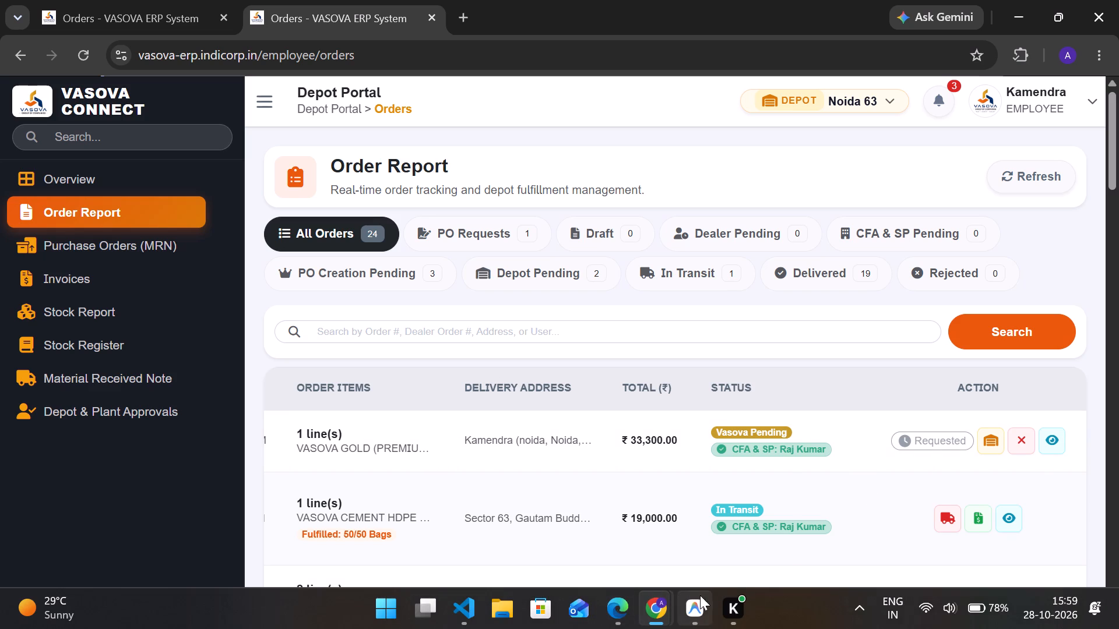
Switch to the admin console in Microsoft Edge, reload its orders, and check the PO Approvals list for the new request.
{"action": "left_click", "coordinate": [614, 605]}
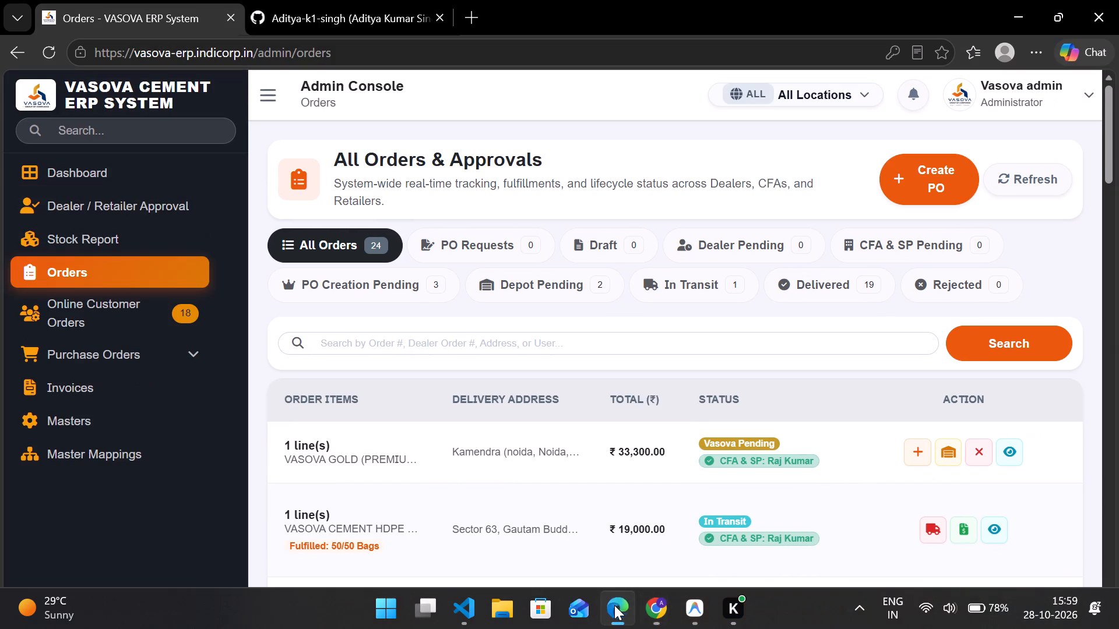
{"action": "left_click", "coordinate": [54, 57]}
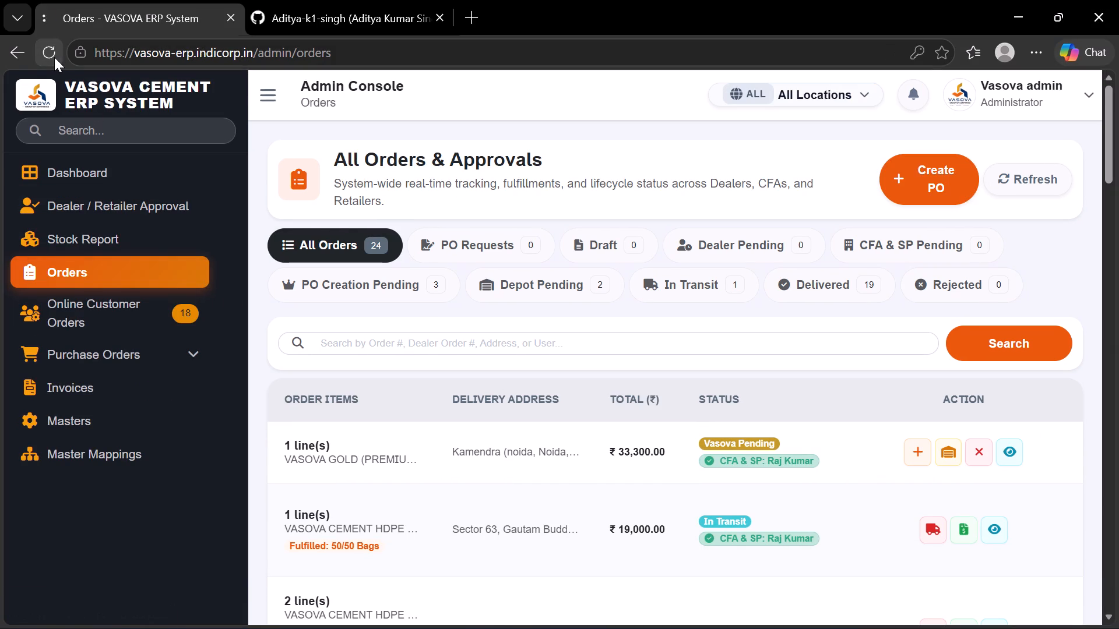
{"action": "left_click", "coordinate": [149, 362]}
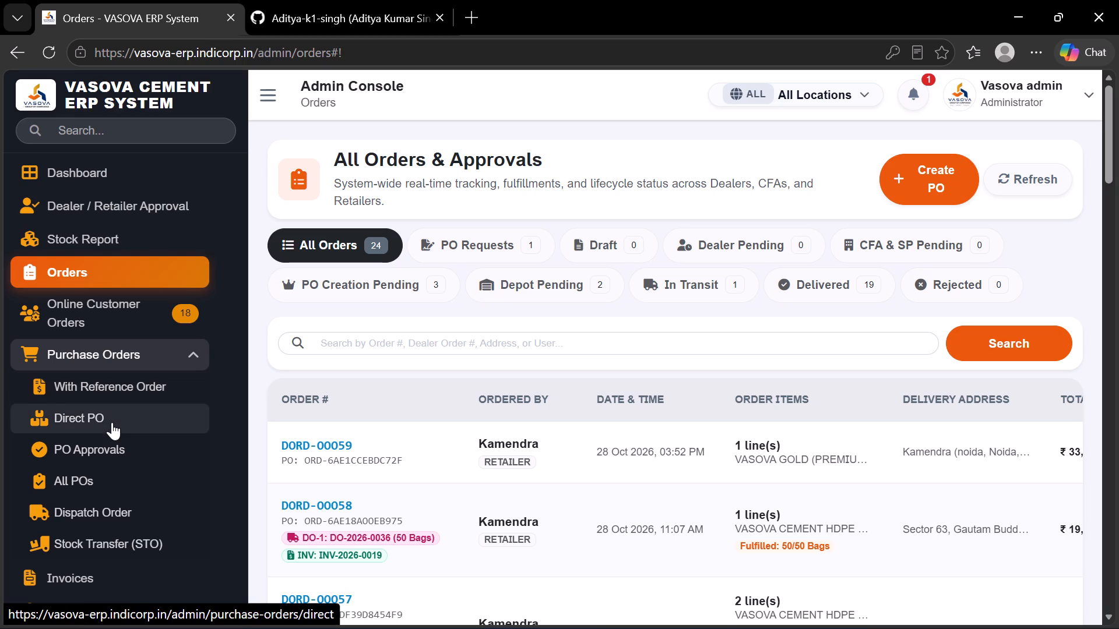
{"action": "left_click", "coordinate": [98, 447]}
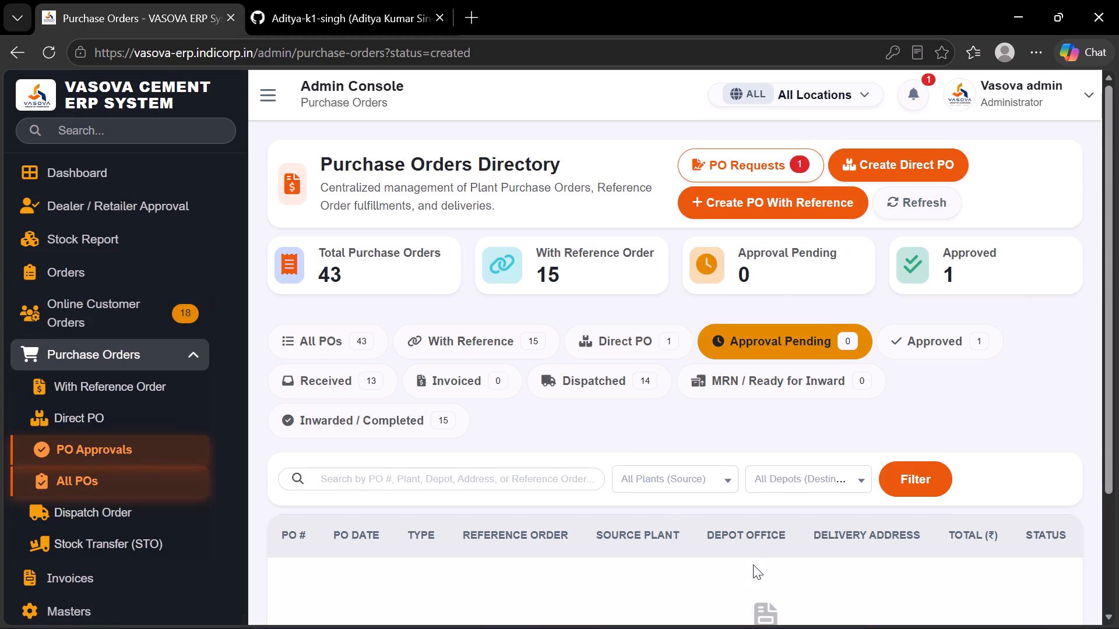
{"action": "scroll", "coordinate": [753, 564], "scroll_direction": "down", "scroll_amount": 2}
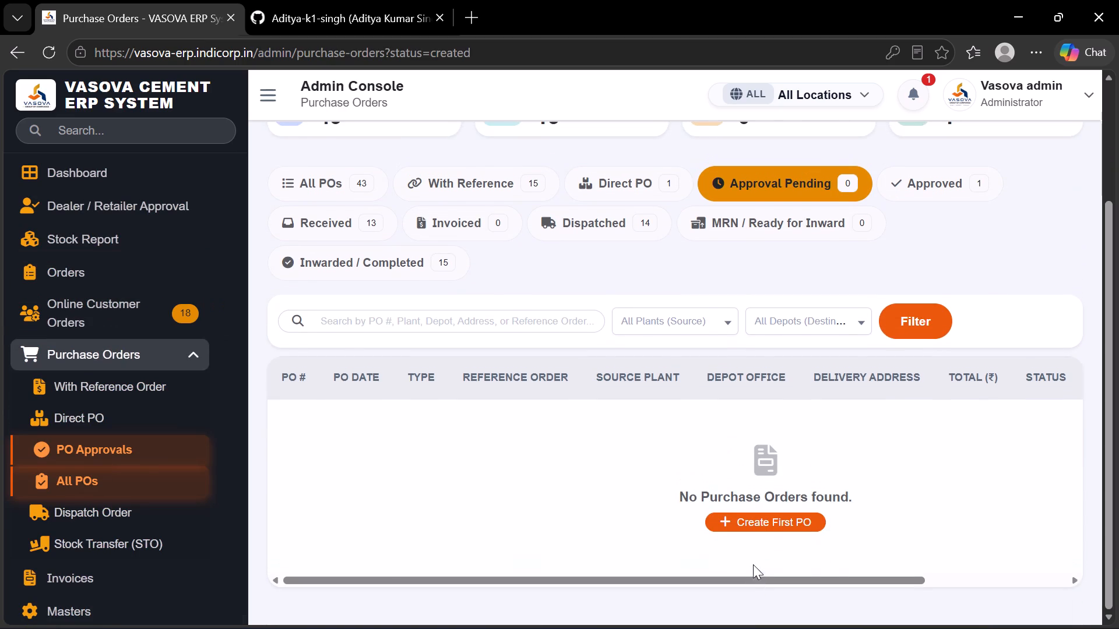
{"action": "scroll", "coordinate": [409, 285], "scroll_direction": "up", "scroll_amount": 1}
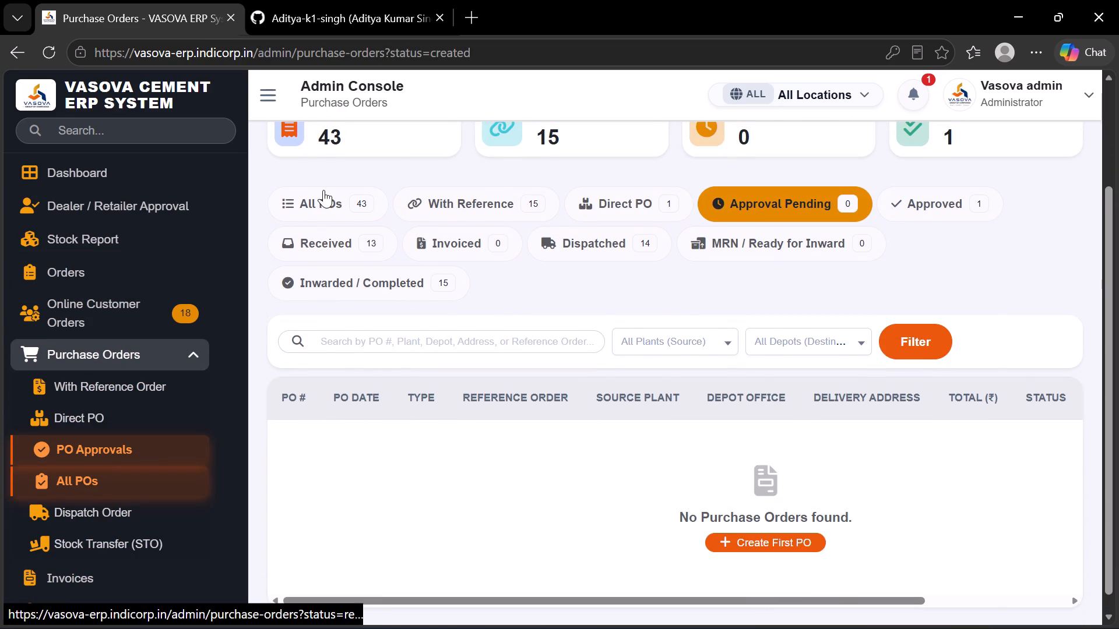
Show all purchase orders and examine their reference orders, depot offices, totals, statuses and available actions.
{"action": "left_click", "coordinate": [323, 190]}
{"action": "scroll", "coordinate": [530, 628], "scroll_direction": "down", "scroll_amount": 2}
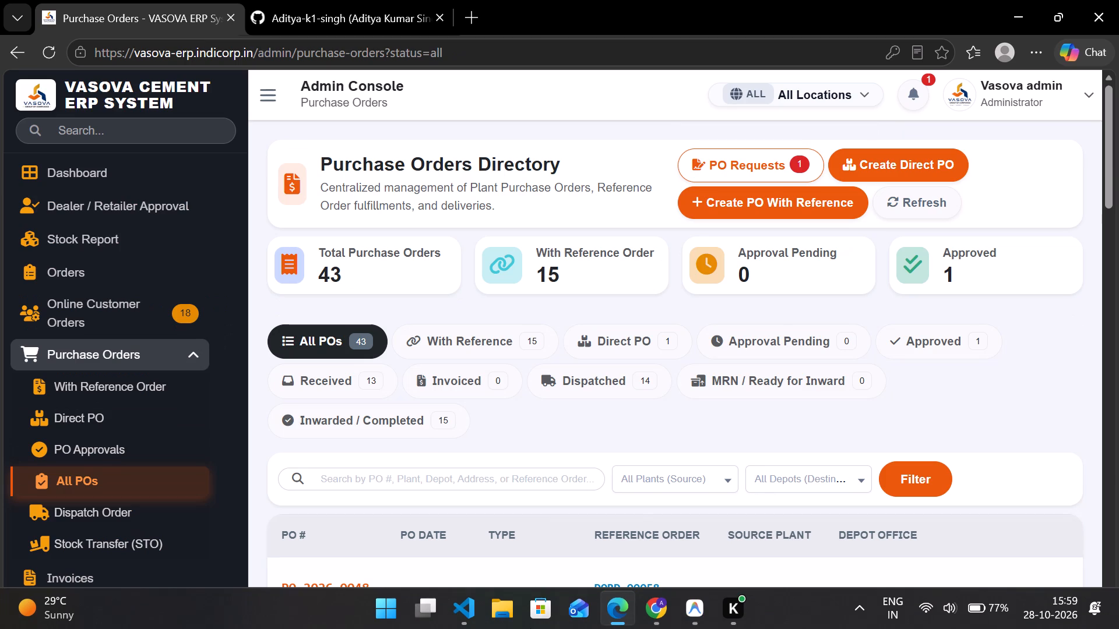
{"action": "scroll", "coordinate": [665, 496], "scroll_direction": "down", "scroll_amount": 2}
{"action": "scroll", "coordinate": [716, 460], "scroll_direction": "left", "scroll_amount": 1}
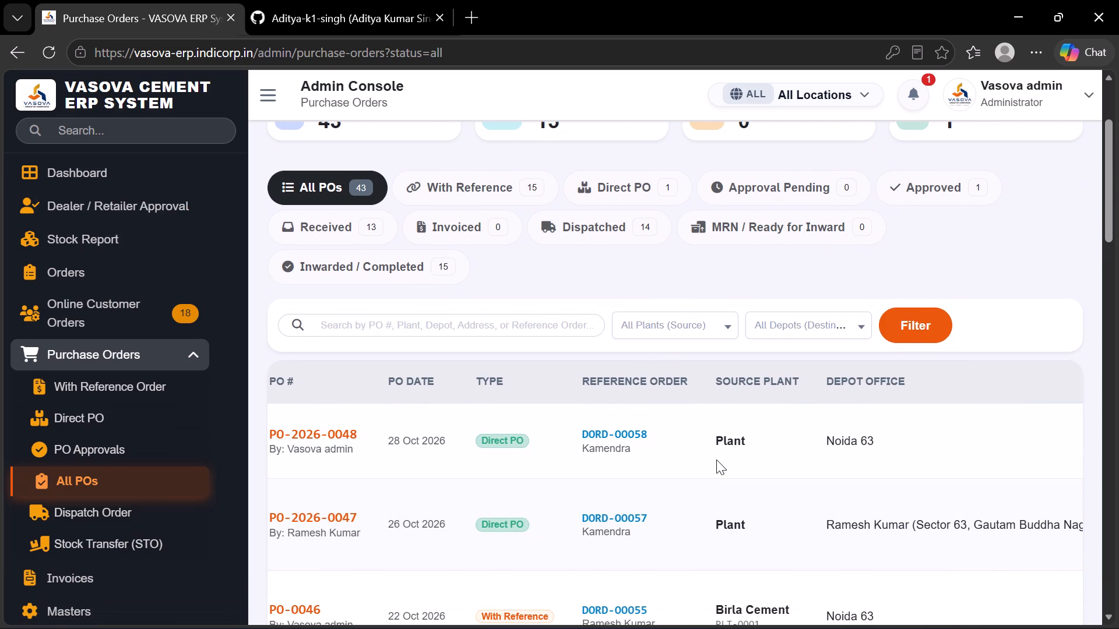
{"action": "scroll", "coordinate": [716, 460], "scroll_direction": "left", "scroll_amount": 1}
{"action": "scroll", "coordinate": [654, 438], "scroll_direction": "left", "scroll_amount": 1}
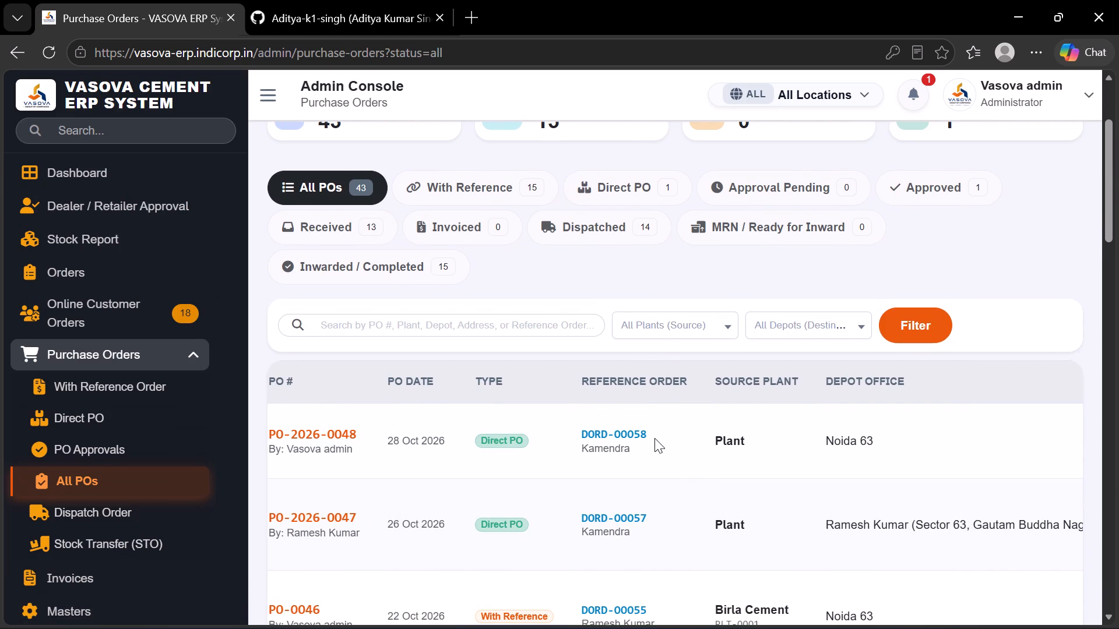
{"action": "scroll", "coordinate": [654, 438], "scroll_direction": "left", "scroll_amount": 3}
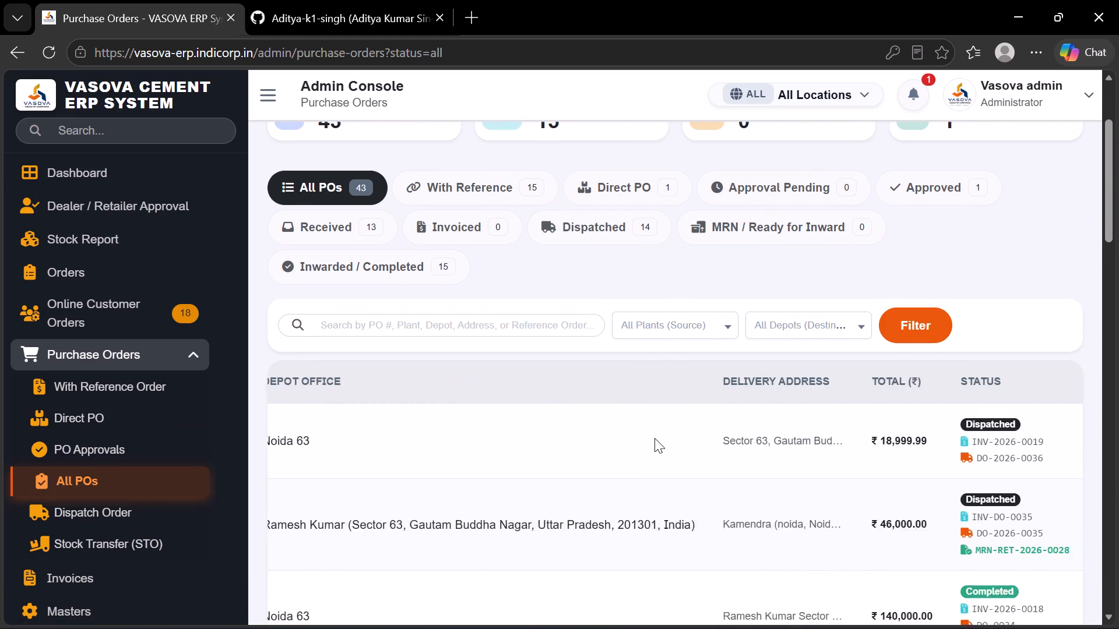
{"action": "scroll", "coordinate": [654, 437], "scroll_direction": "left", "scroll_amount": 4}
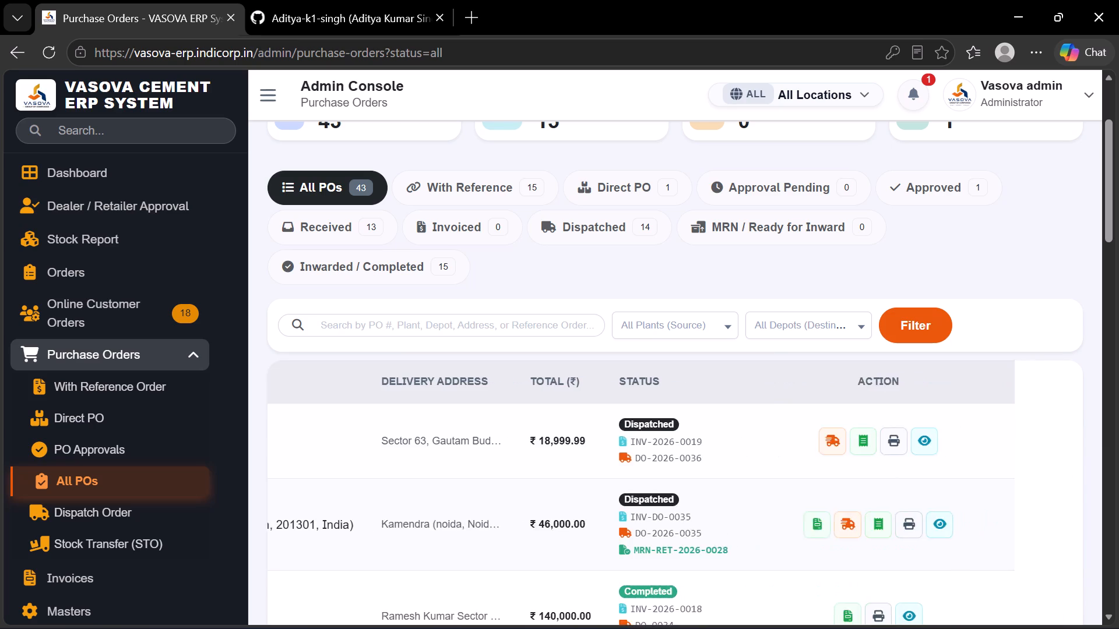
{"action": "scroll", "coordinate": [654, 437], "scroll_direction": "right", "scroll_amount": 6}
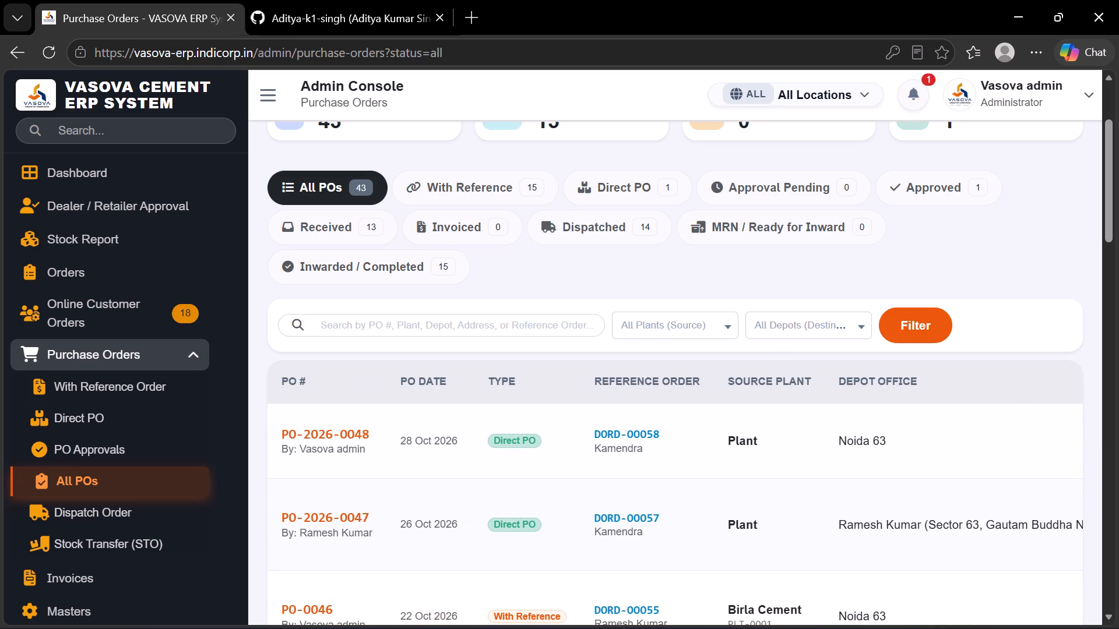
{"action": "right_click", "coordinate": [459, 445]}
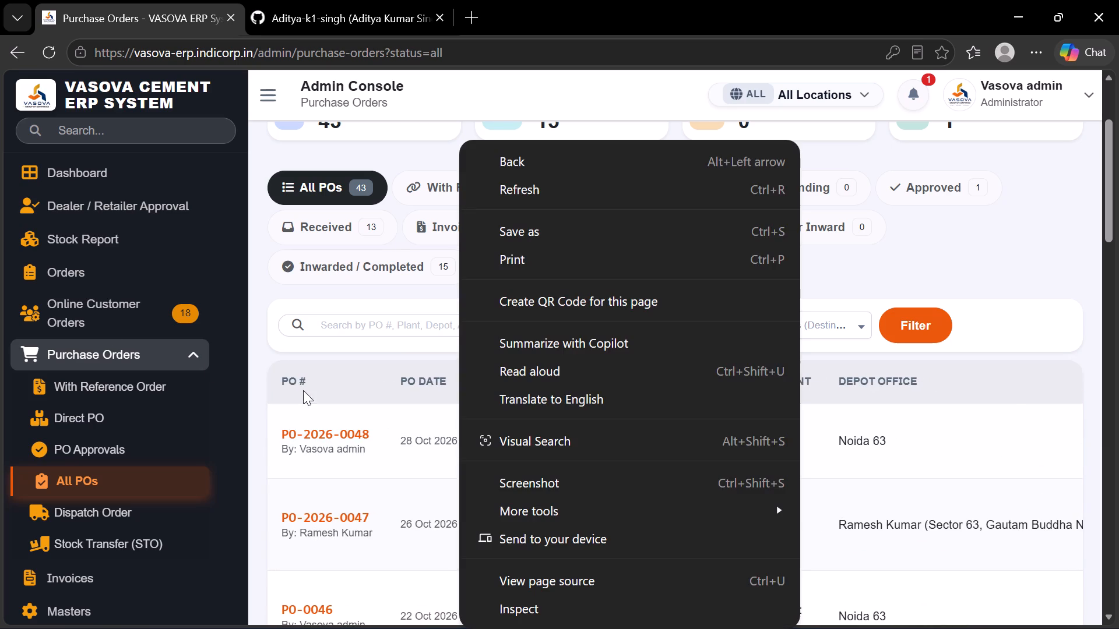
Look over the blank forms for creating a purchase order with a reference order and a direct purchase order.
{"action": "left_click", "coordinate": [100, 388]}
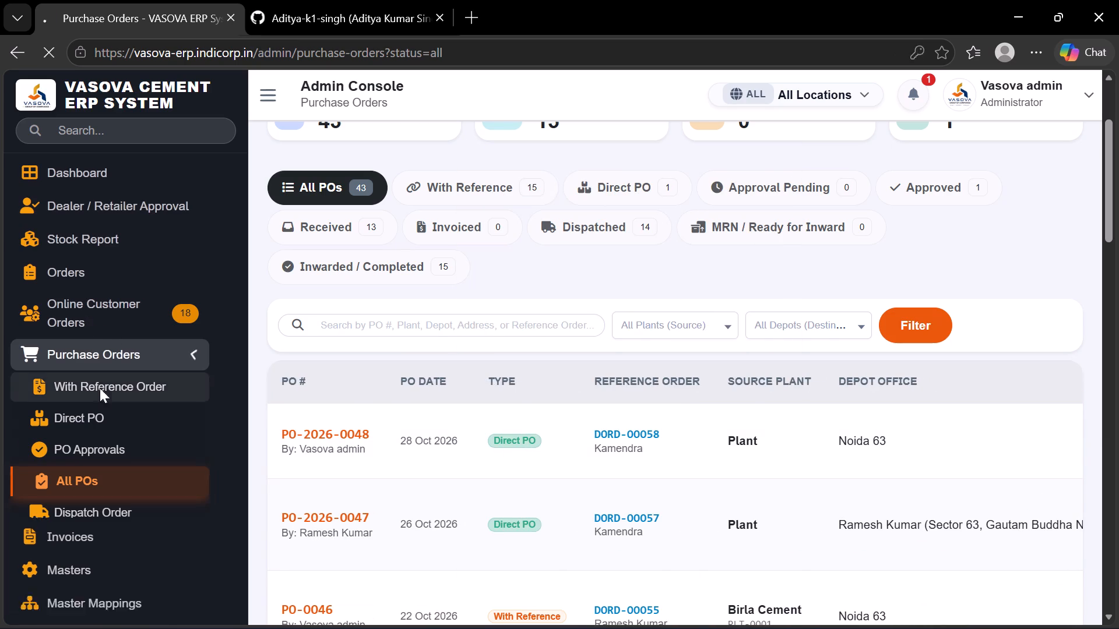
{"action": "scroll", "coordinate": [471, 457], "scroll_direction": "down", "scroll_amount": 2}
{"action": "scroll", "coordinate": [471, 457], "scroll_direction": "up", "scroll_amount": 1}
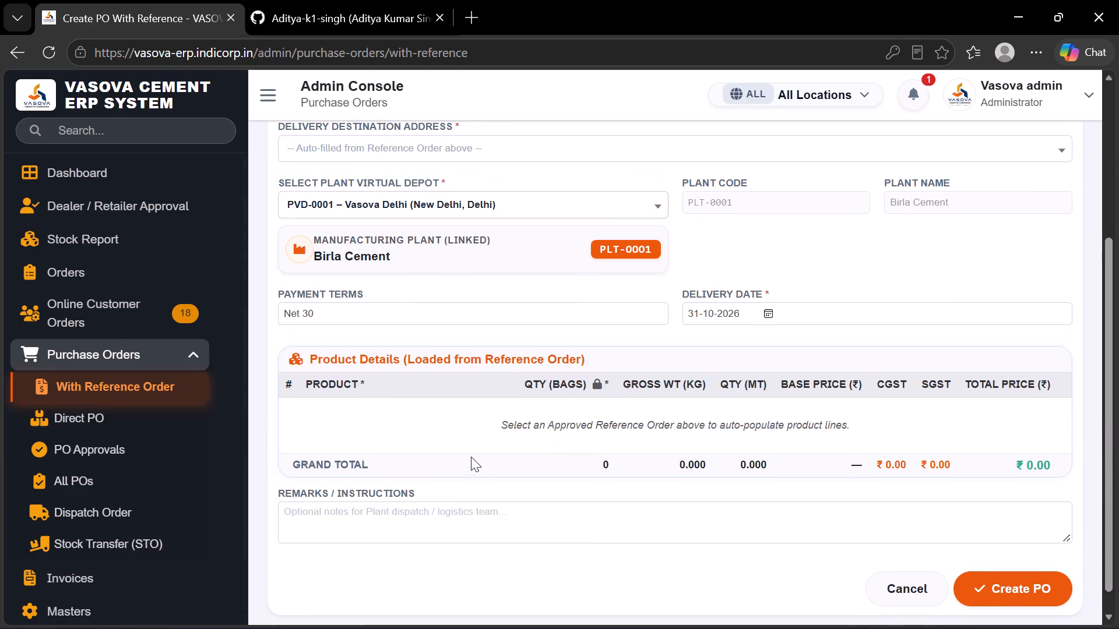
{"action": "scroll", "coordinate": [471, 457], "scroll_direction": "up", "scroll_amount": 1}
{"action": "left_click", "coordinate": [105, 428]}
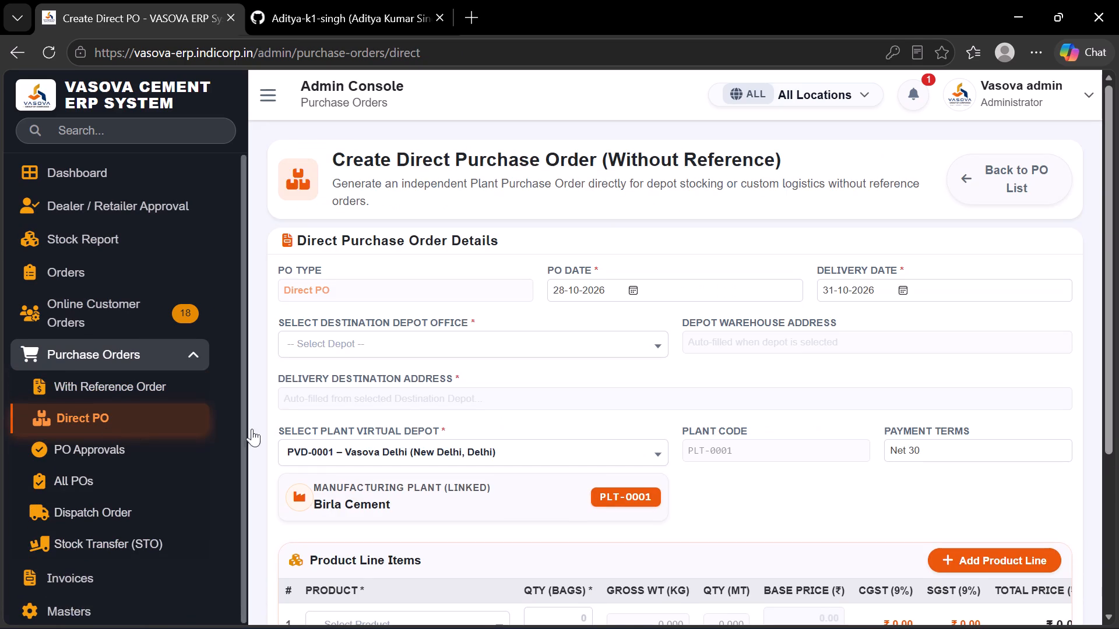
{"action": "scroll", "coordinate": [431, 484], "scroll_direction": "down", "scroll_amount": 2}
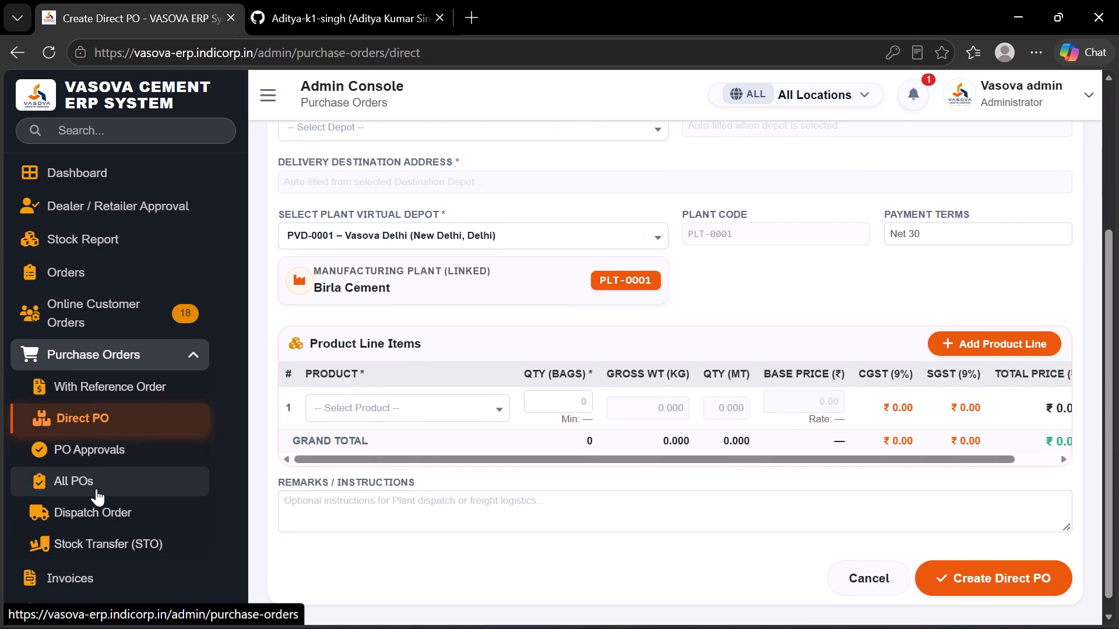
Show all purchase orders in the admin directory and examine their reference orders, depot offices, totals, statuses and actions.
{"action": "left_click", "coordinate": [96, 489]}
{"action": "scroll", "coordinate": [617, 546], "scroll_direction": "down", "scroll_amount": 1}
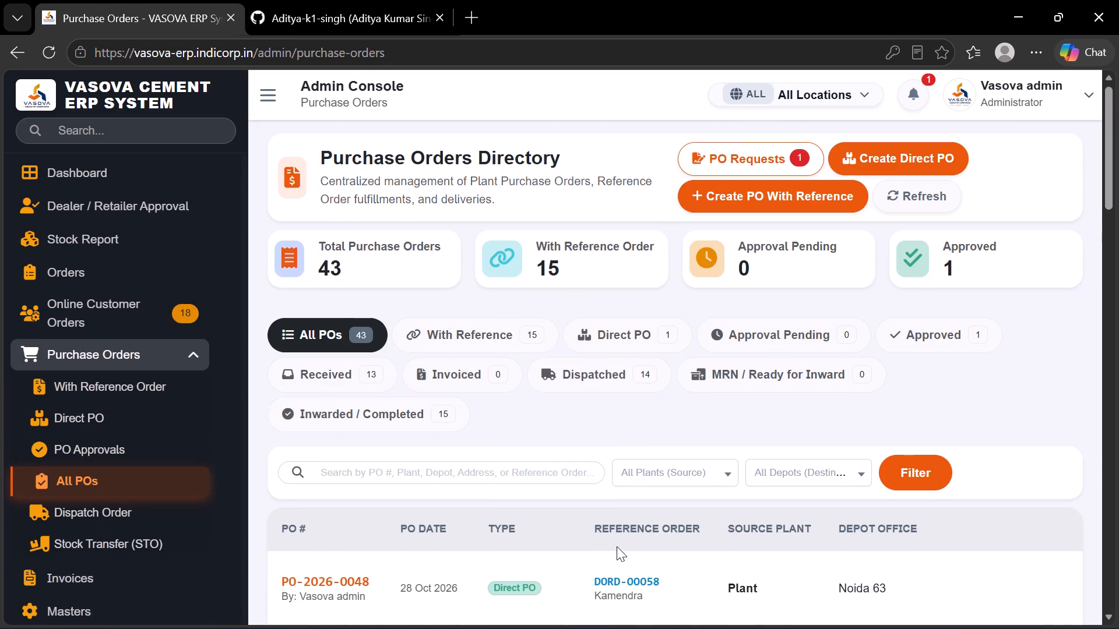
{"action": "scroll", "coordinate": [617, 546], "scroll_direction": "down", "scroll_amount": 3}
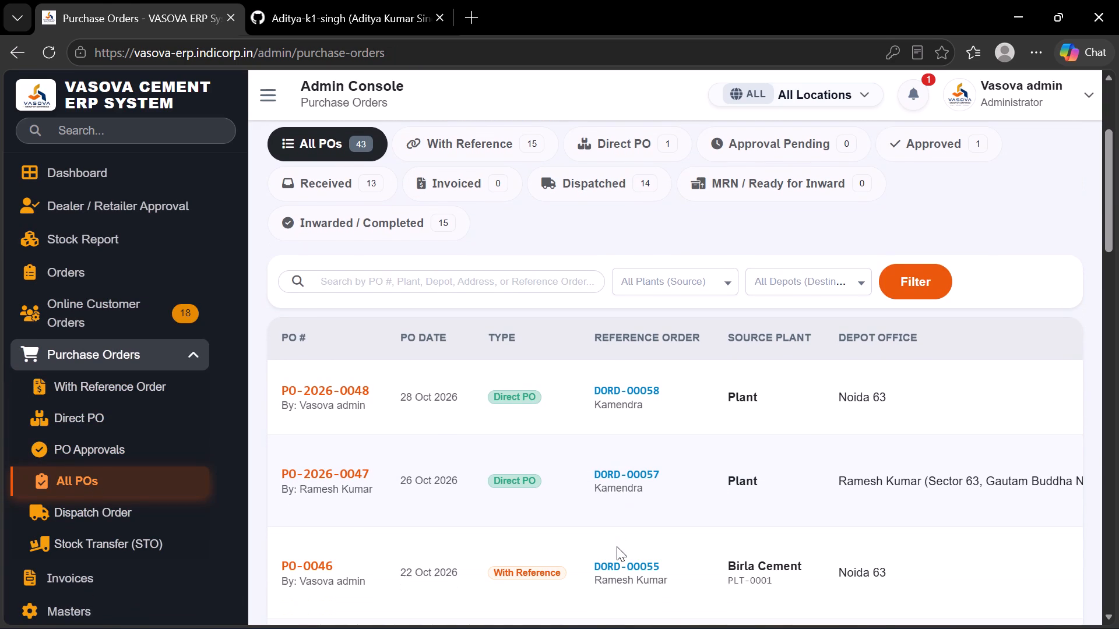
{"action": "scroll", "coordinate": [801, 419], "scroll_direction": "left", "scroll_amount": 5}
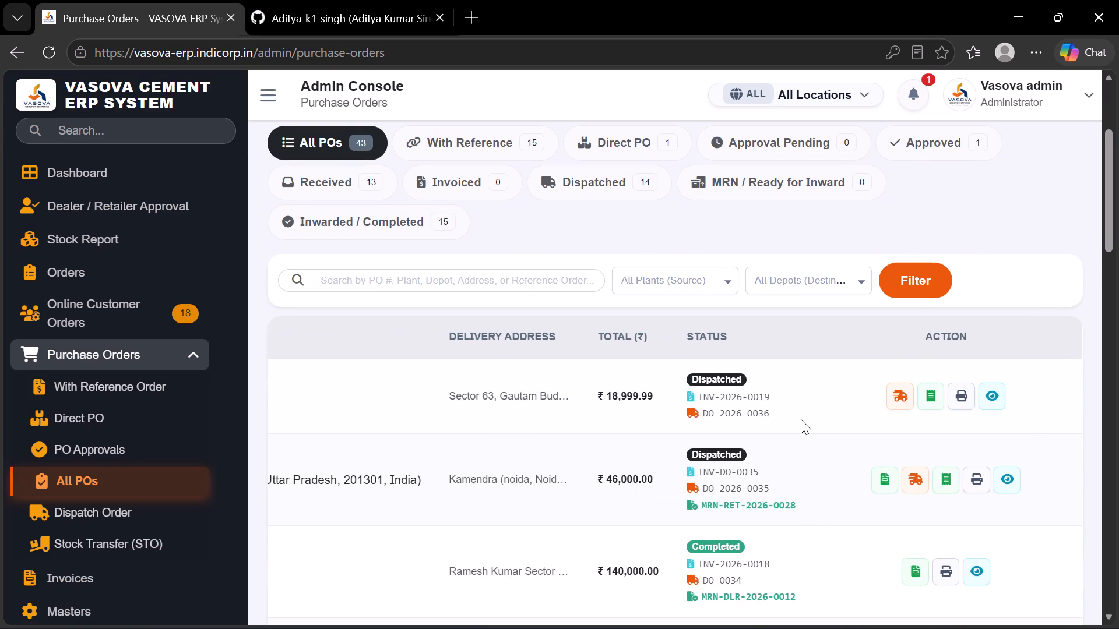
{"action": "scroll", "coordinate": [801, 419], "scroll_direction": "right", "scroll_amount": 2}
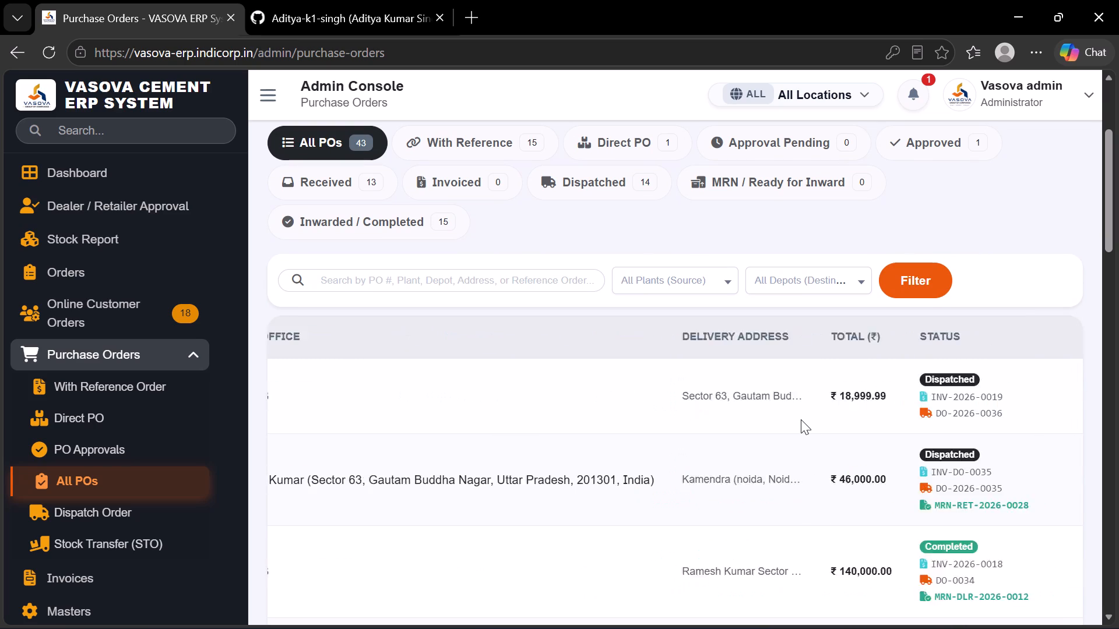
{"action": "scroll", "coordinate": [801, 419], "scroll_direction": "right", "scroll_amount": 4}
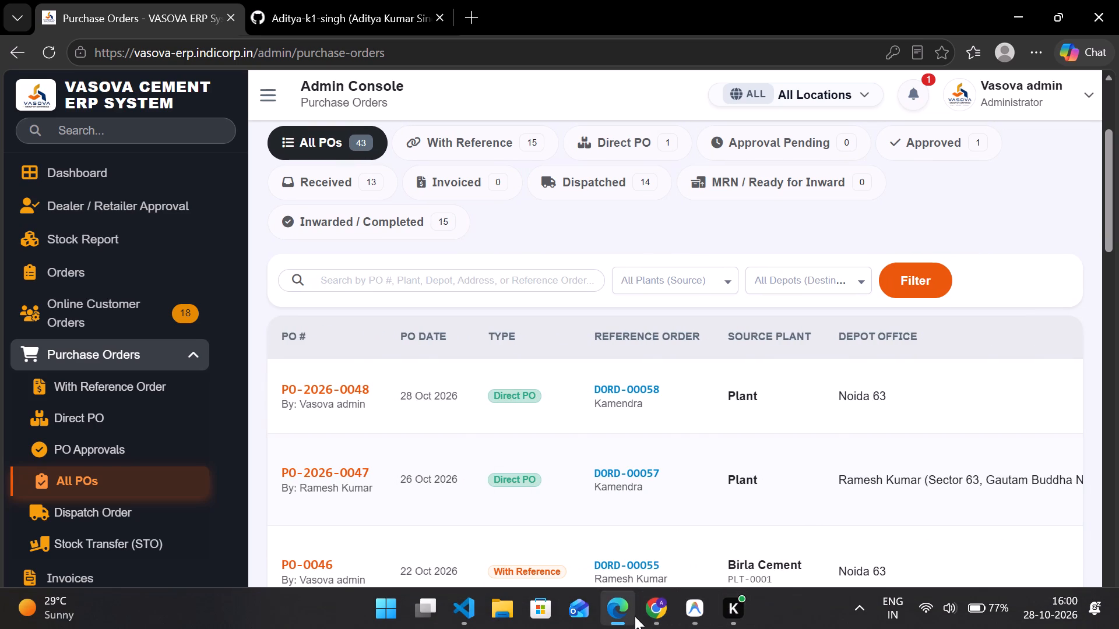
Switch to the depot portal in Google Chrome and examine its Purchase Orders (MRN) list, including statuses and available actions.
{"action": "left_click", "coordinate": [657, 613]}
{"action": "left_click", "coordinate": [723, 557]}
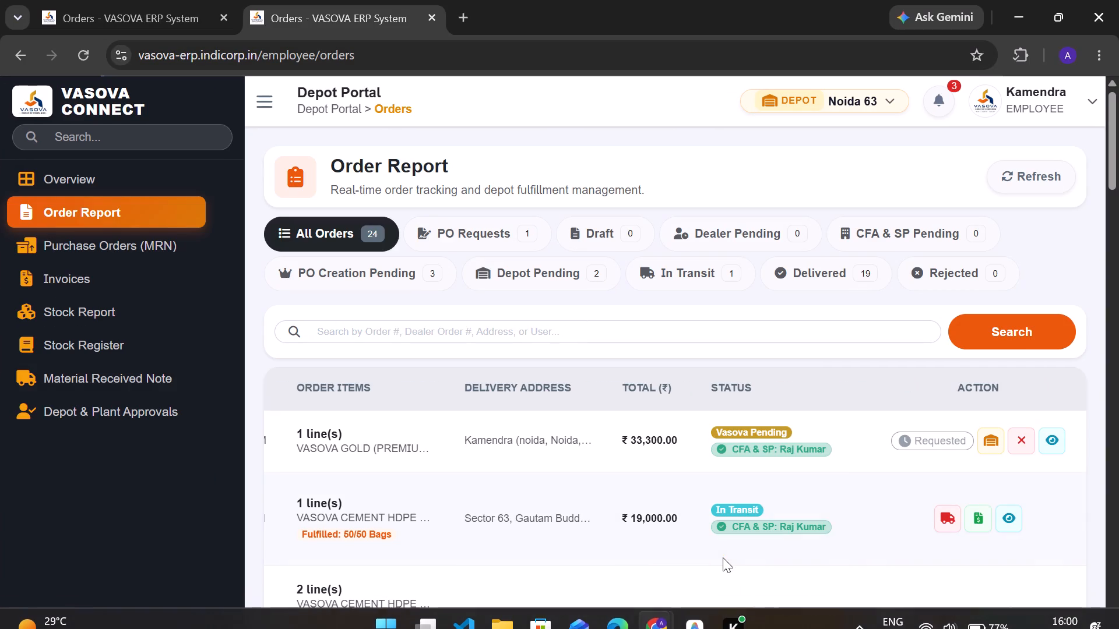
{"action": "scroll", "coordinate": [589, 401], "scroll_direction": "right", "scroll_amount": 3}
{"action": "scroll", "coordinate": [410, 406], "scroll_direction": "right", "scroll_amount": 2}
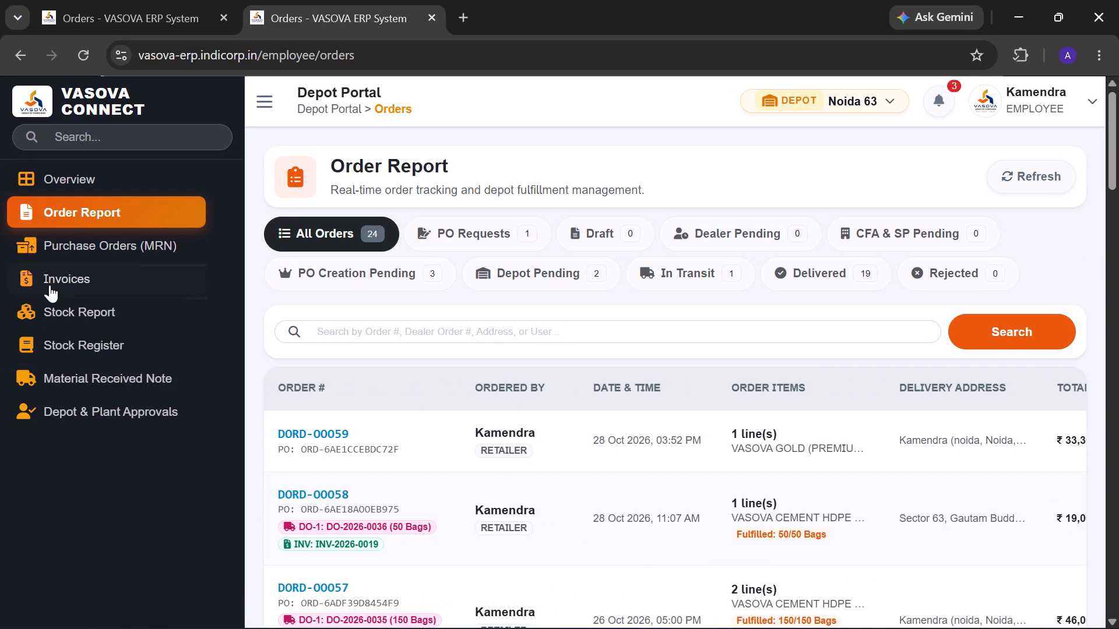
{"action": "left_click", "coordinate": [113, 243]}
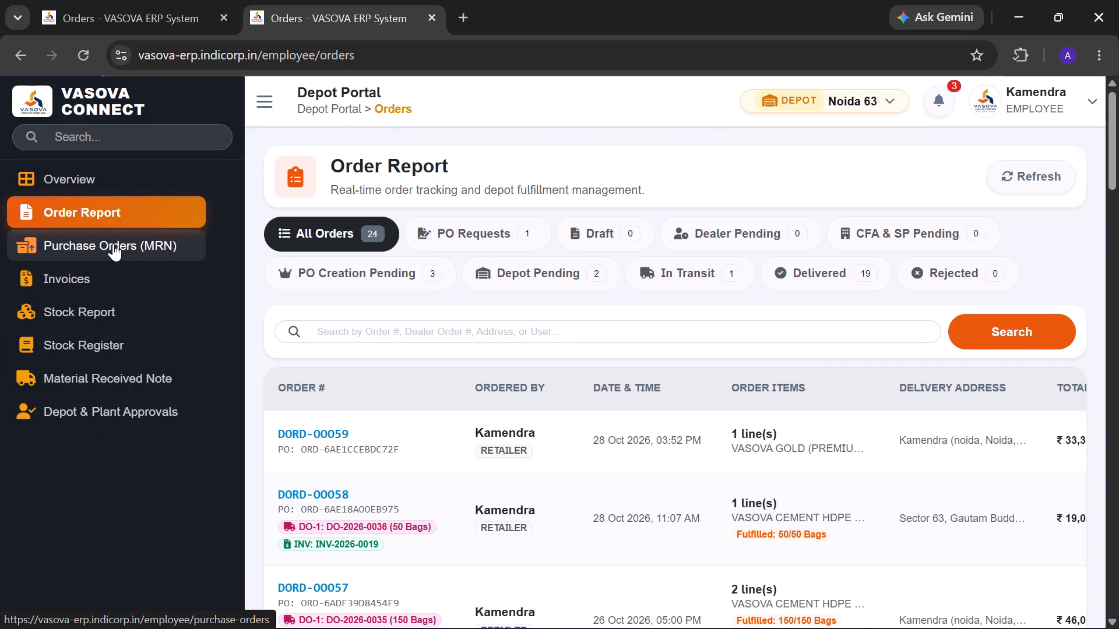
{"action": "scroll", "coordinate": [407, 493], "scroll_direction": "down", "scroll_amount": 1}
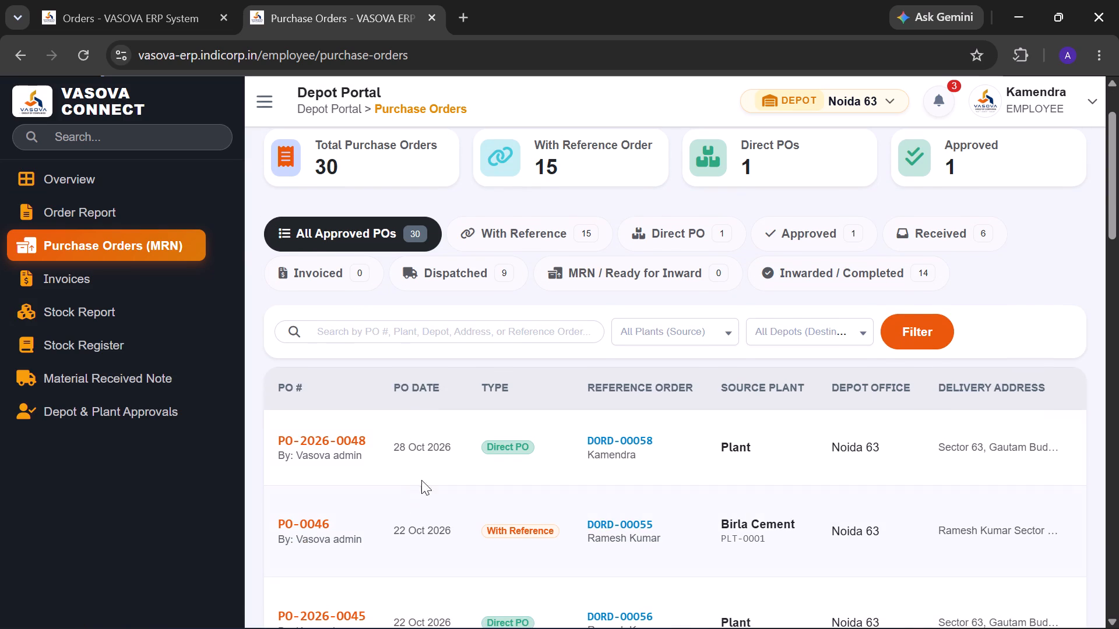
{"action": "scroll", "coordinate": [432, 462], "scroll_direction": "left", "scroll_amount": 1}
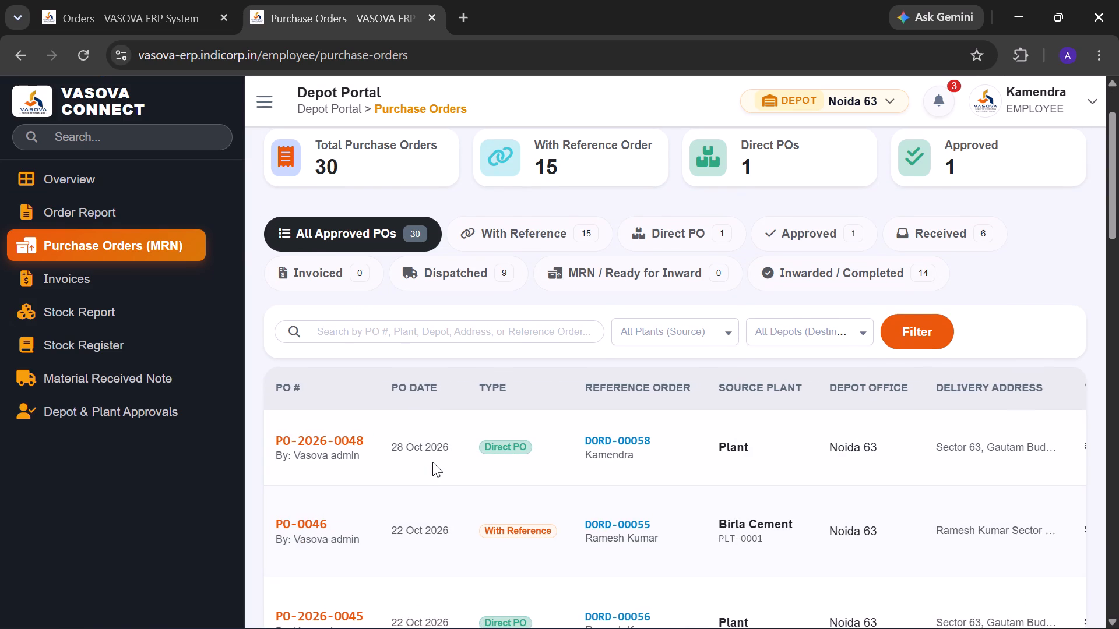
{"action": "scroll", "coordinate": [432, 462], "scroll_direction": "left", "scroll_amount": 2}
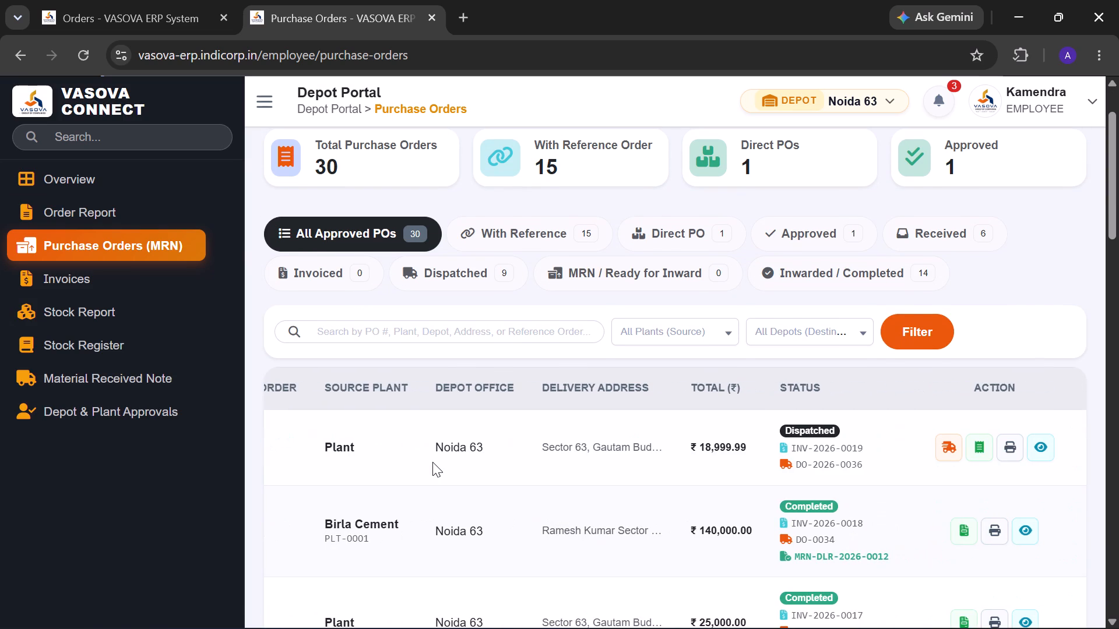
{"action": "scroll", "coordinate": [432, 462], "scroll_direction": "right", "scroll_amount": 4}
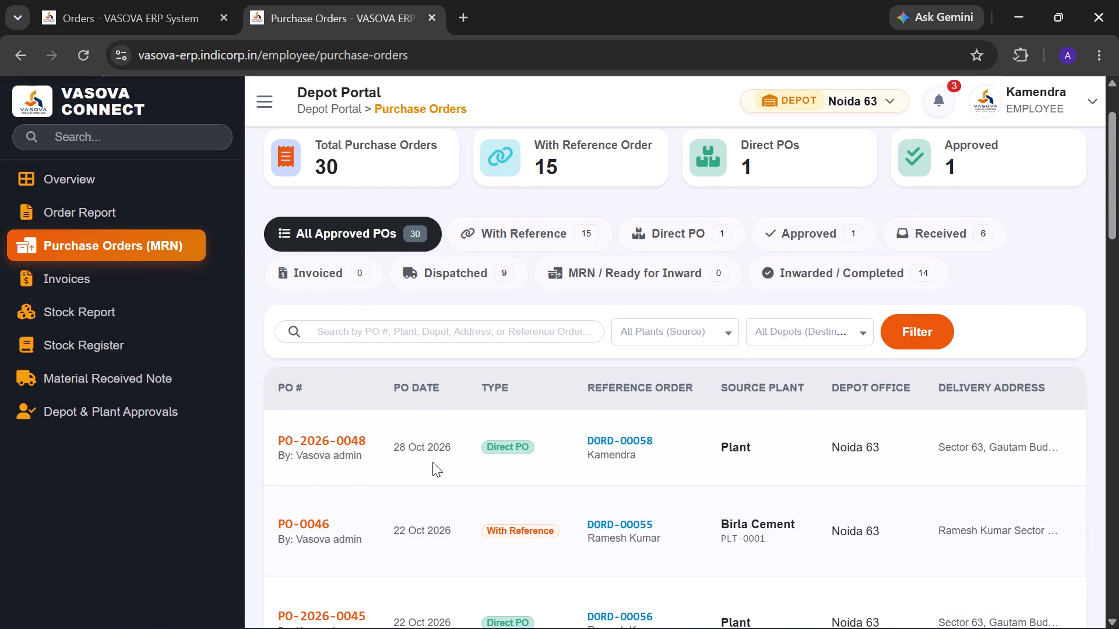
{"action": "scroll", "coordinate": [613, 473], "scroll_direction": "left", "scroll_amount": 4}
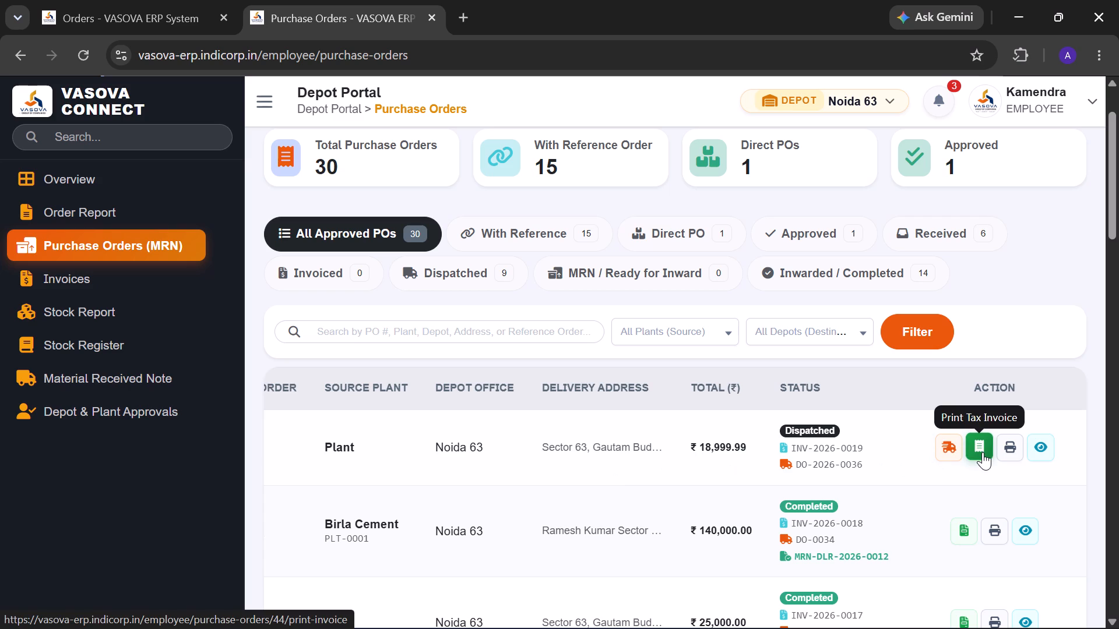
View the details of purchase order PO-2026-0048, review its logistics, line items and tax totals, and close them.
{"action": "left_click", "coordinate": [1042, 448]}
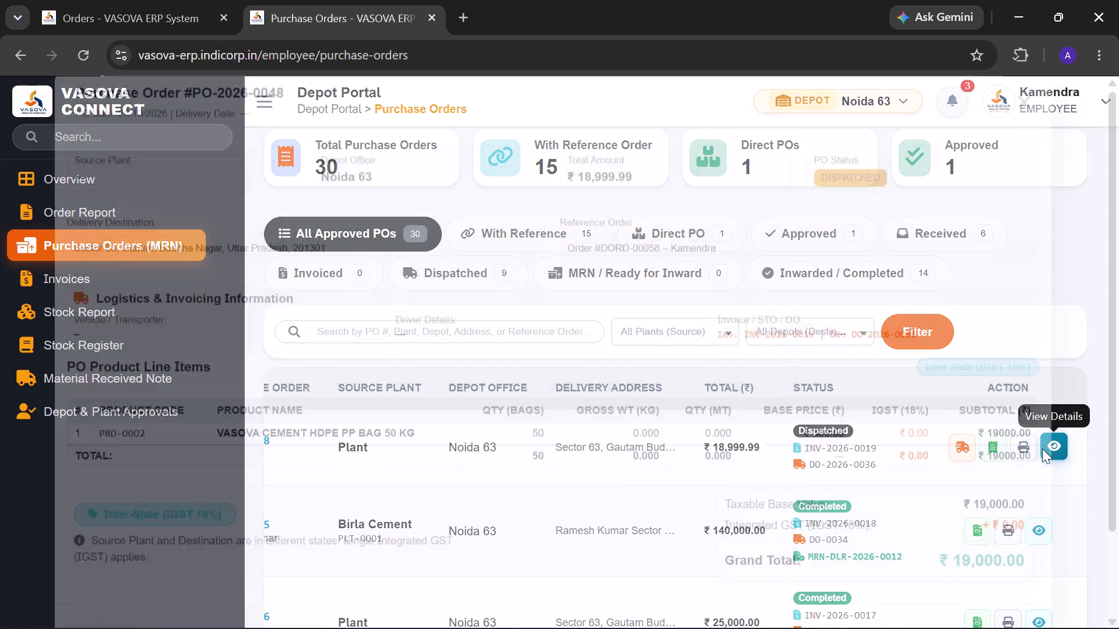
{"action": "scroll", "coordinate": [493, 475], "scroll_direction": "down", "scroll_amount": 1}
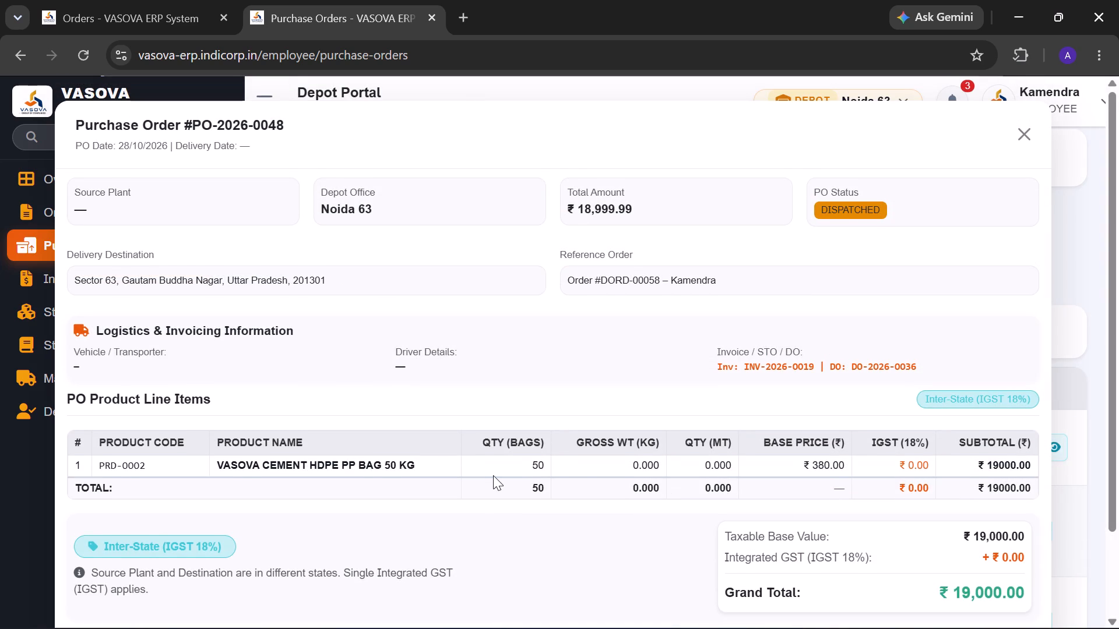
{"action": "scroll", "coordinate": [493, 475], "scroll_direction": "down", "scroll_amount": 1}
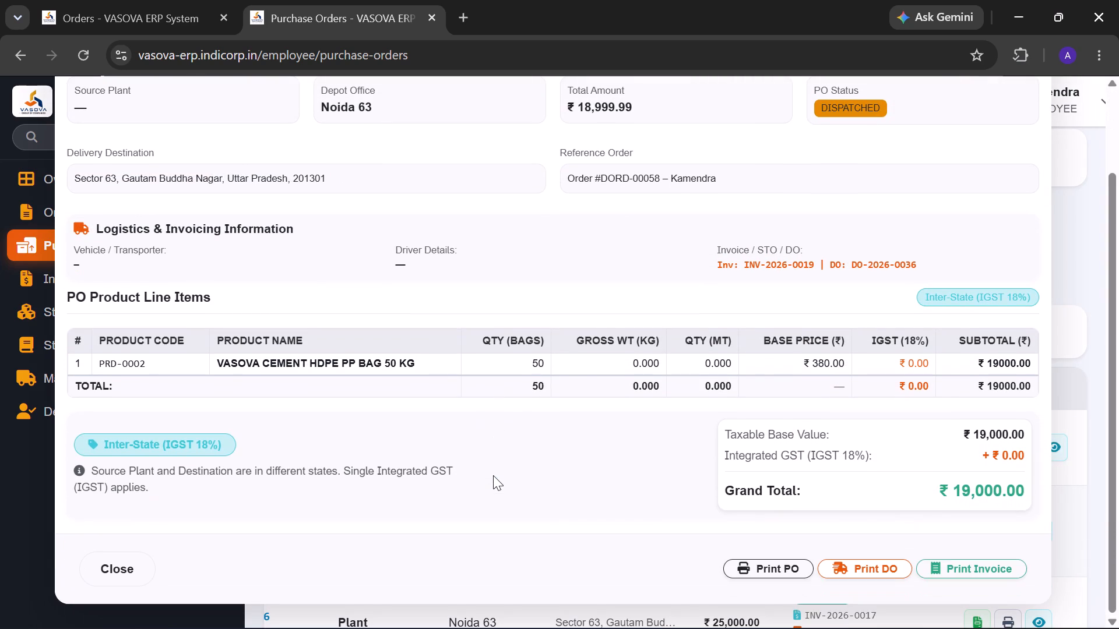
{"action": "scroll", "coordinate": [493, 475], "scroll_direction": "down", "scroll_amount": 1}
{"action": "scroll", "coordinate": [493, 475], "scroll_direction": "up", "scroll_amount": 2}
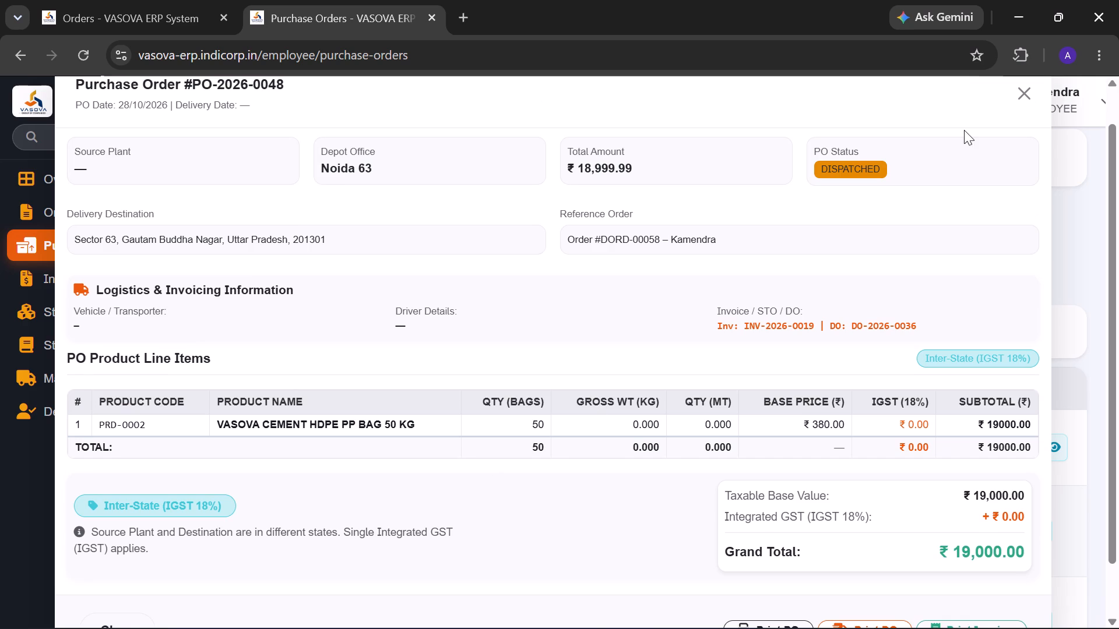
{"action": "left_click", "coordinate": [1029, 140]}
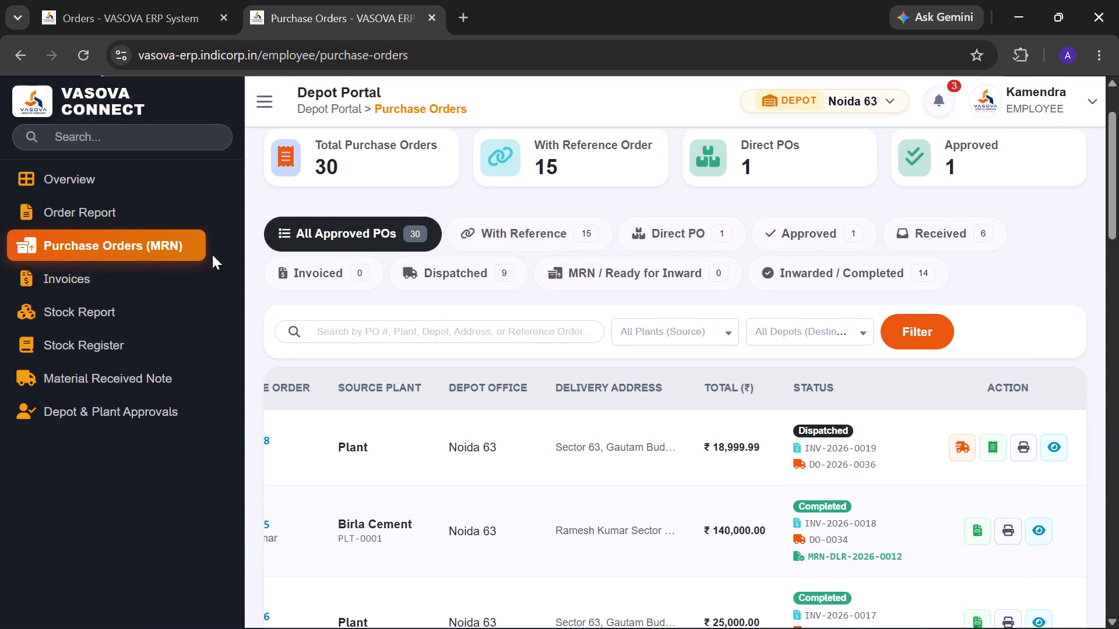
Return to the depot's Order Report and check the status and available actions of order DORD-00059.
{"action": "left_click", "coordinate": [133, 224]}
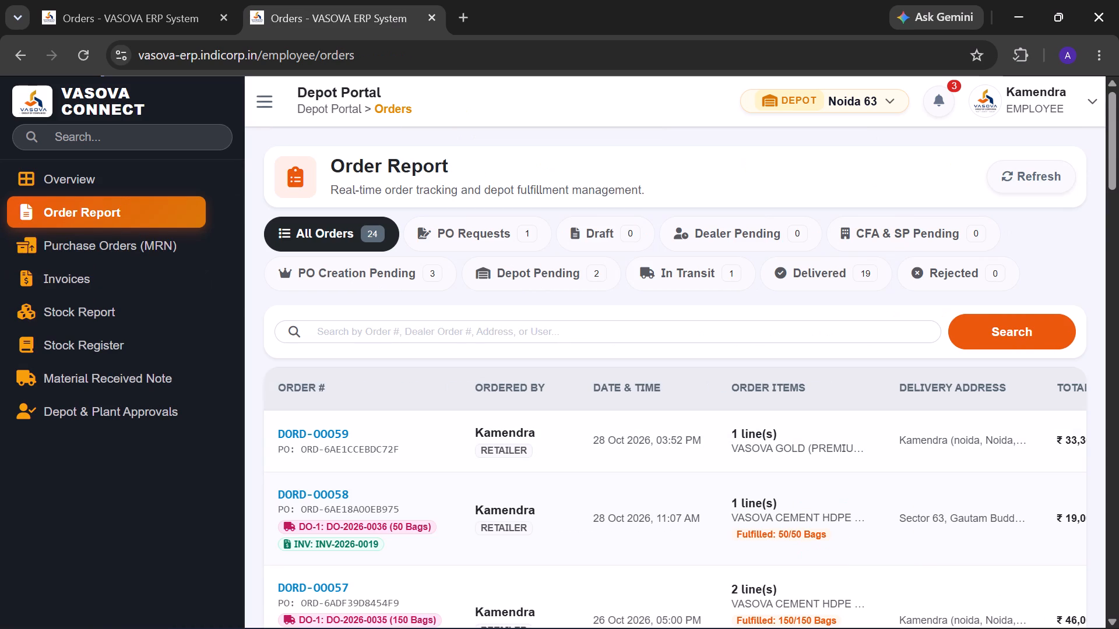
{"action": "scroll", "coordinate": [509, 438], "scroll_direction": "left", "scroll_amount": 4}
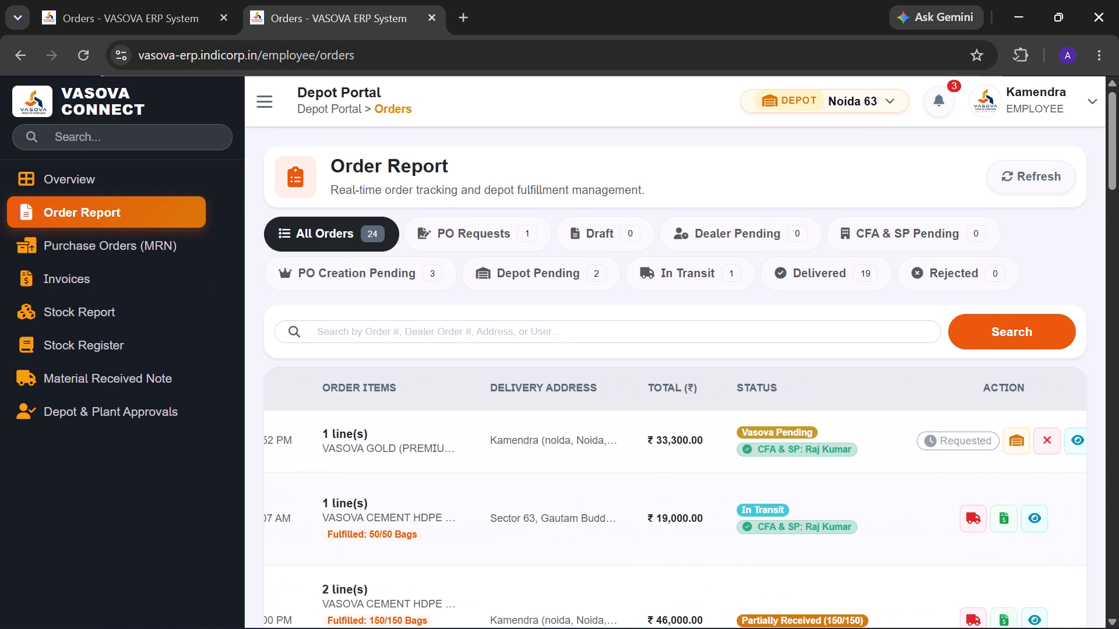
{"action": "scroll", "coordinate": [787, 440], "scroll_direction": "left", "scroll_amount": 1}
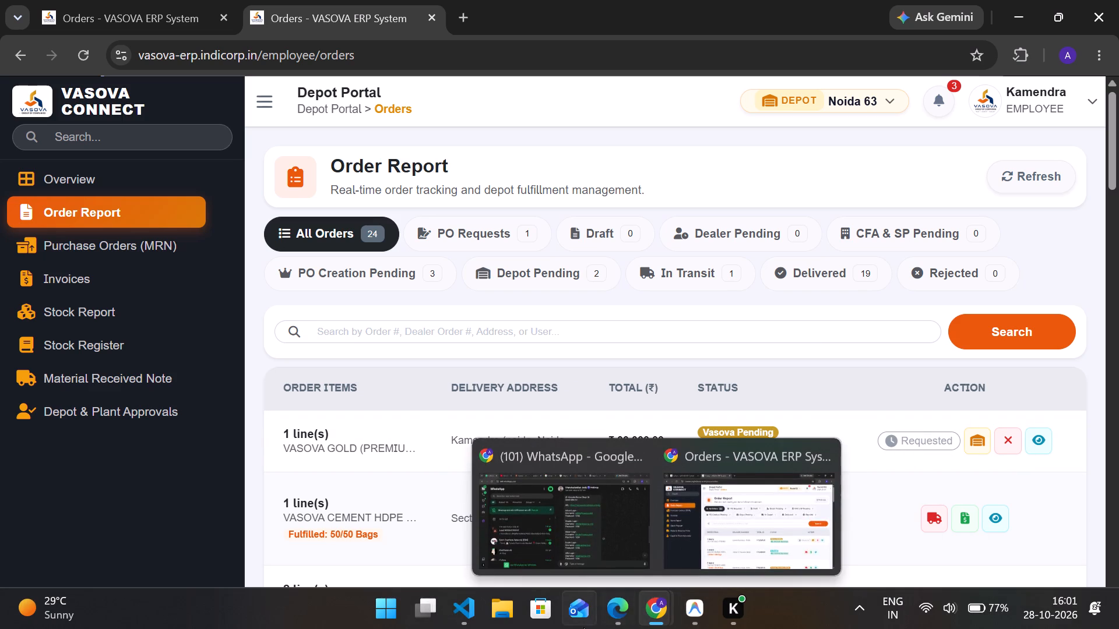
Switch back to the admin console in Microsoft Edge and reload its purchase orders directory.
{"action": "left_click", "coordinate": [615, 608]}
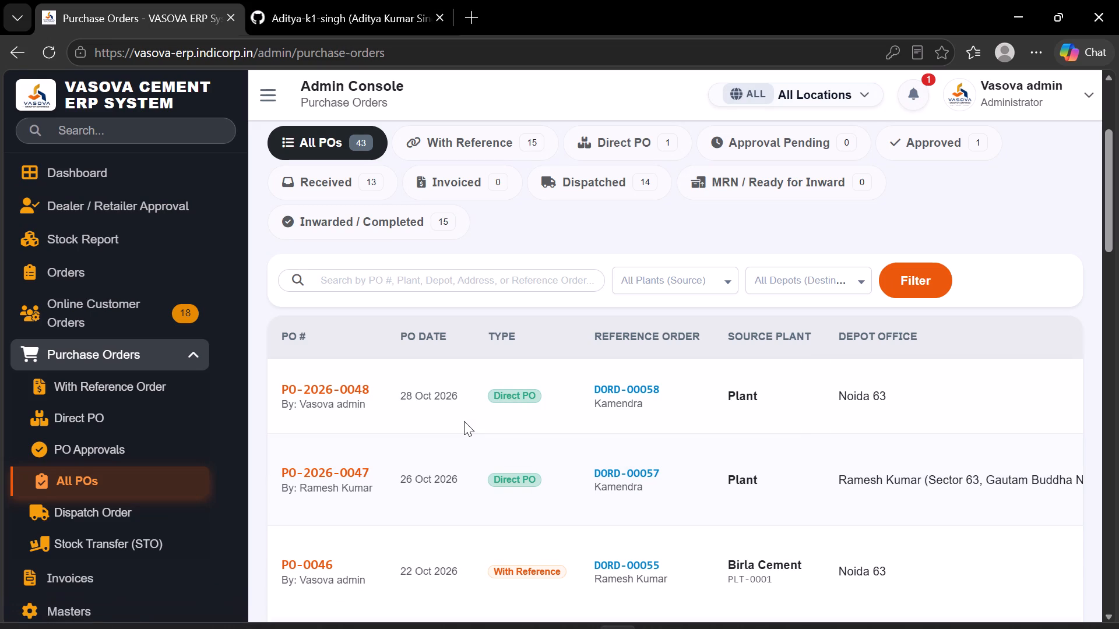
{"action": "left_click", "coordinate": [464, 421]}
{"action": "left_click", "coordinate": [40, 58]}
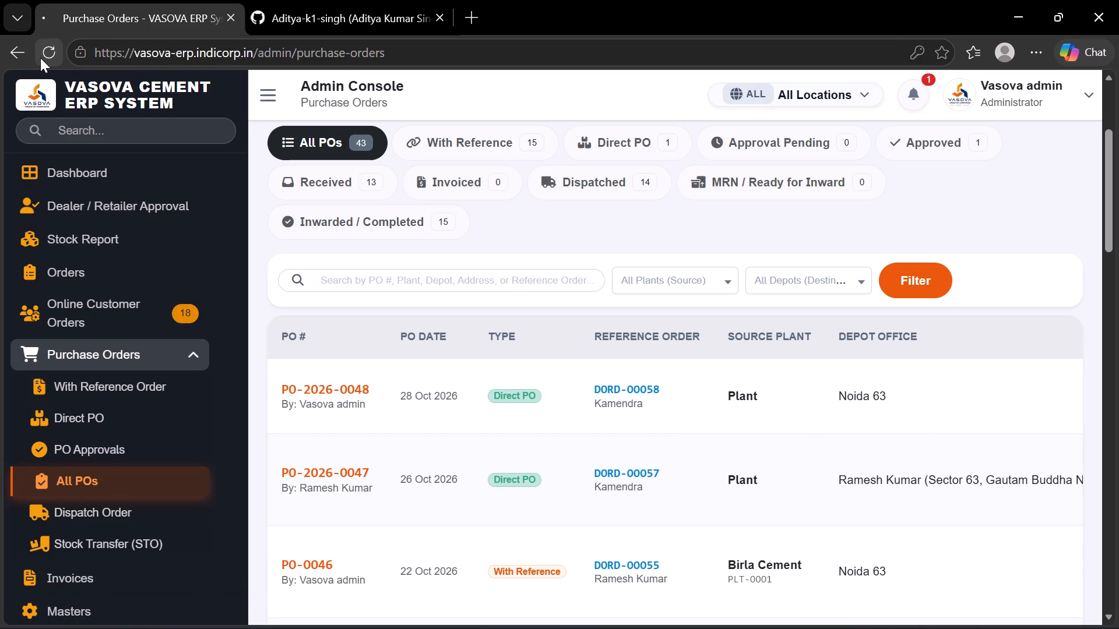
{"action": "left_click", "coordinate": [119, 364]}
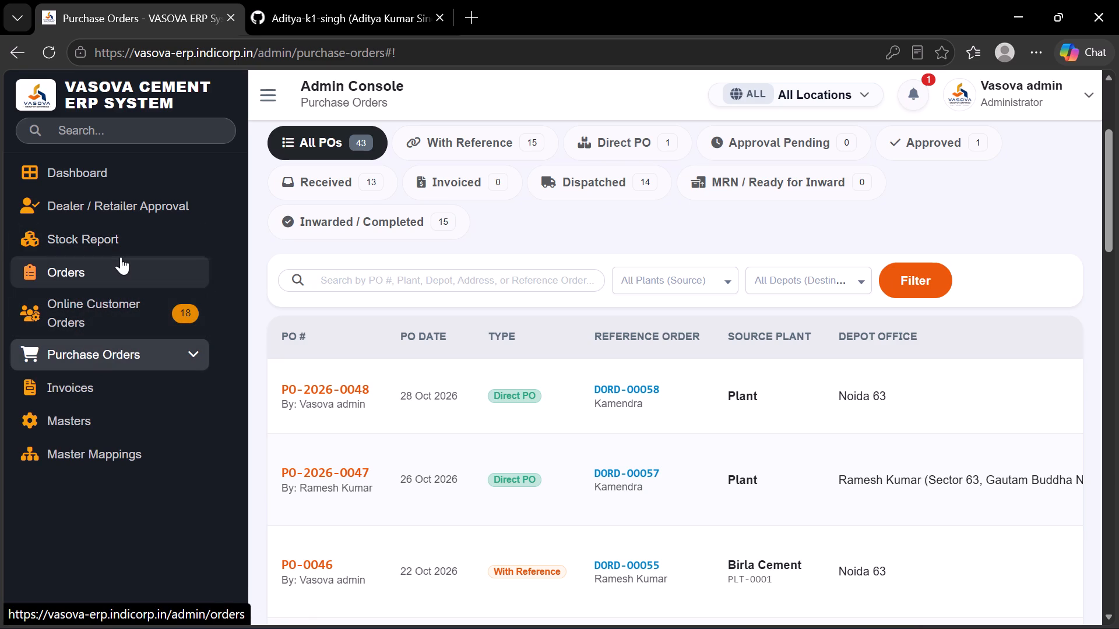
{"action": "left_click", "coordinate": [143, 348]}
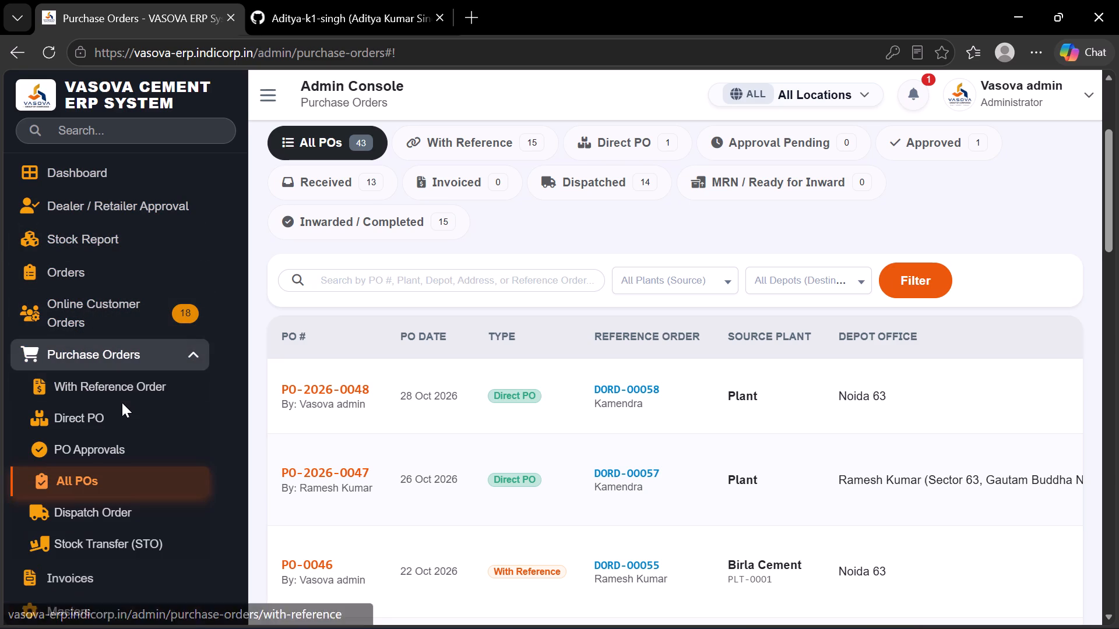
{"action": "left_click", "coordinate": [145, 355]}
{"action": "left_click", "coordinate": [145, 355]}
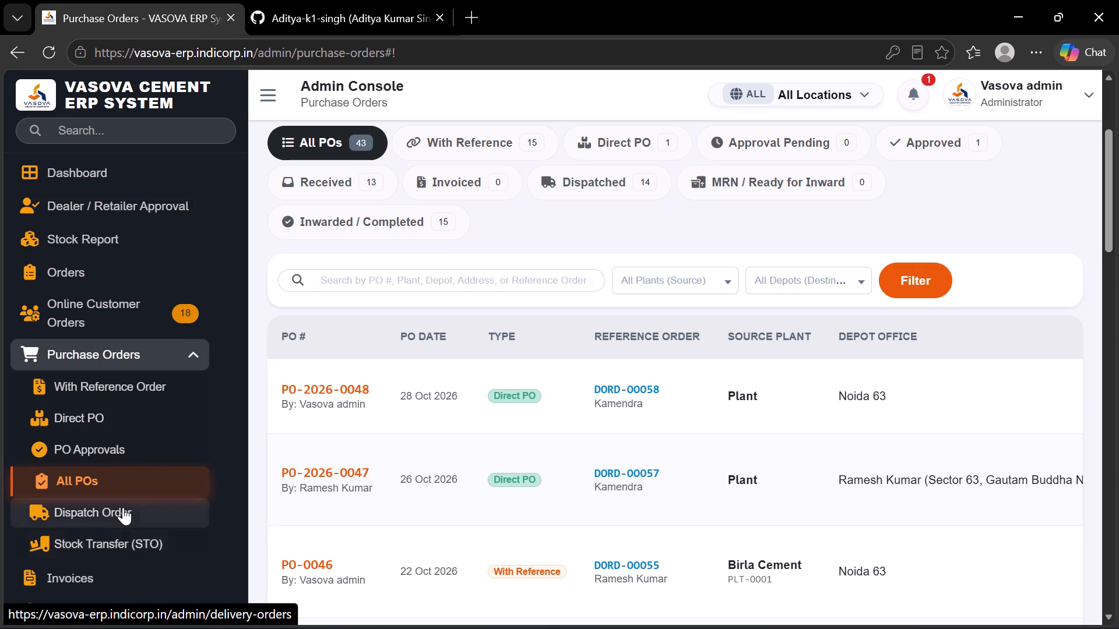
Look over the blank forms for creating a purchase order with a reference order and a direct purchase order.
{"action": "left_click", "coordinate": [105, 384]}
{"action": "scroll", "coordinate": [350, 479], "scroll_direction": "down", "scroll_amount": 2}
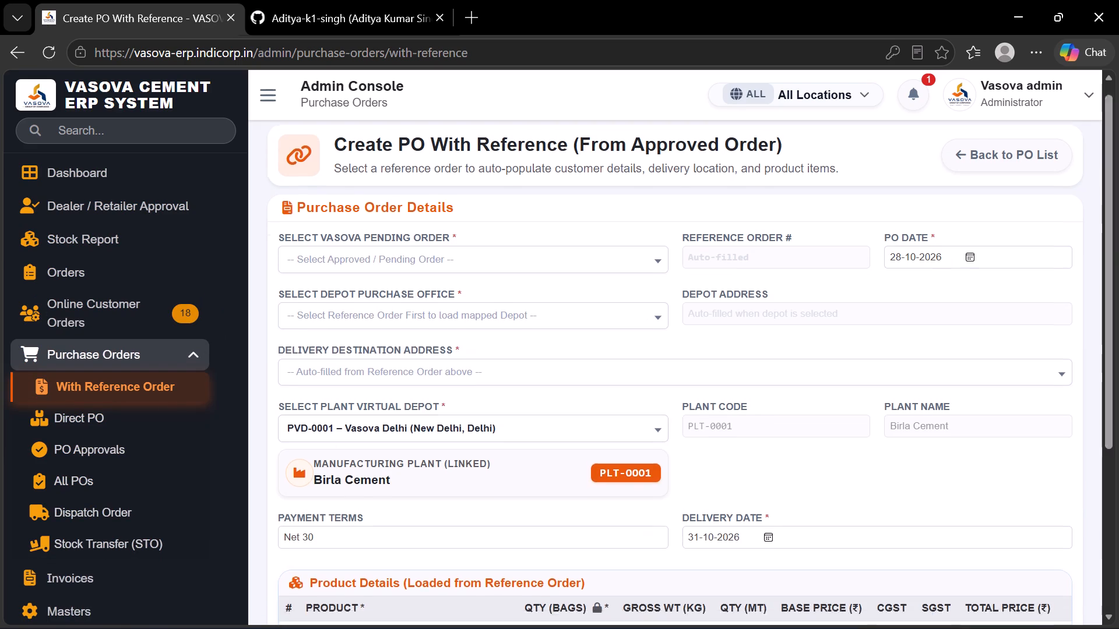
{"action": "scroll", "coordinate": [350, 479], "scroll_direction": "down", "scroll_amount": 2}
{"action": "left_click", "coordinate": [93, 416]}
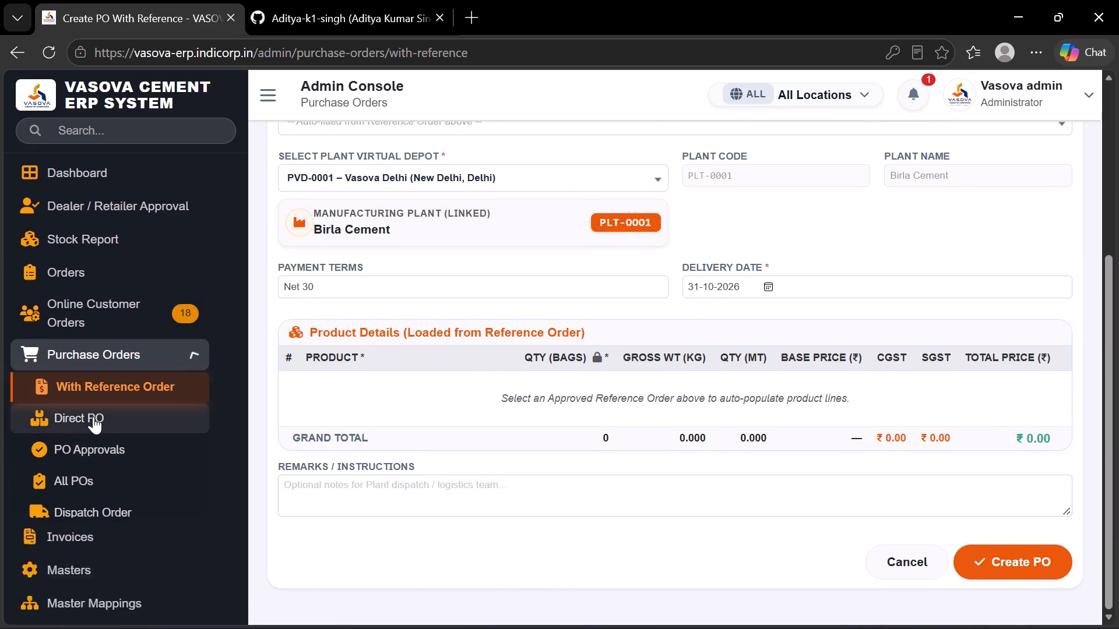
{"action": "scroll", "coordinate": [589, 510], "scroll_direction": "down", "scroll_amount": 3}
{"action": "scroll", "coordinate": [589, 510], "scroll_direction": "up", "scroll_amount": 1}
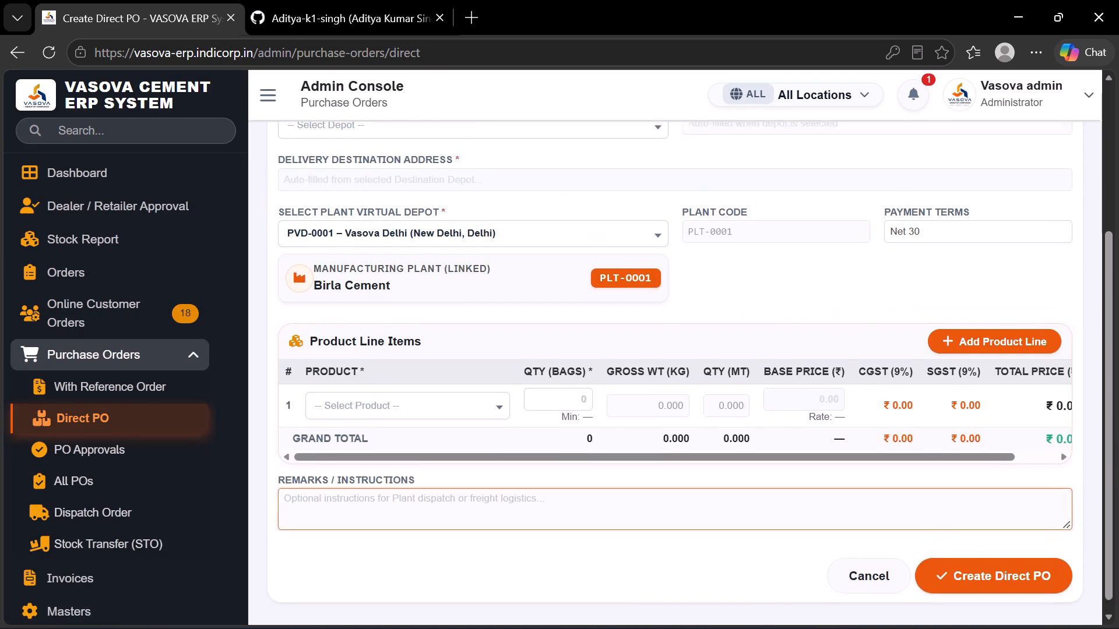
{"action": "scroll", "coordinate": [589, 510], "scroll_direction": "up", "scroll_amount": 2}
Check the purchase orders filtered in turn by Approval Pending, Received, Dispatched, Inwarded / Completed and Direct PO.
{"action": "left_click", "coordinate": [136, 449]}
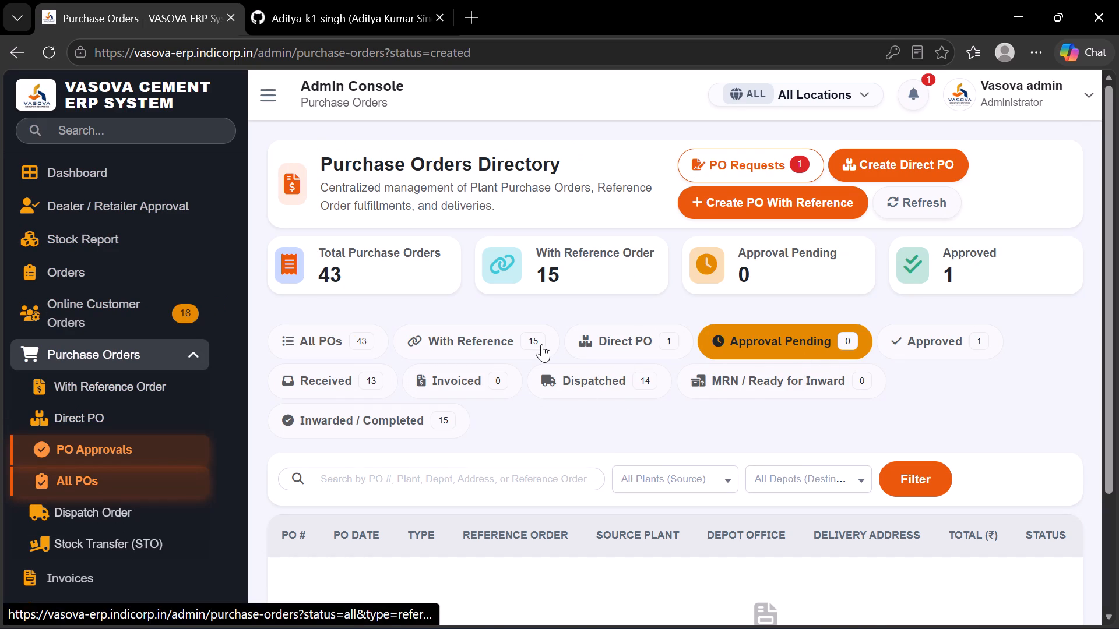
{"action": "left_click", "coordinate": [325, 384]}
{"action": "scroll", "coordinate": [542, 444], "scroll_direction": "down", "scroll_amount": 1}
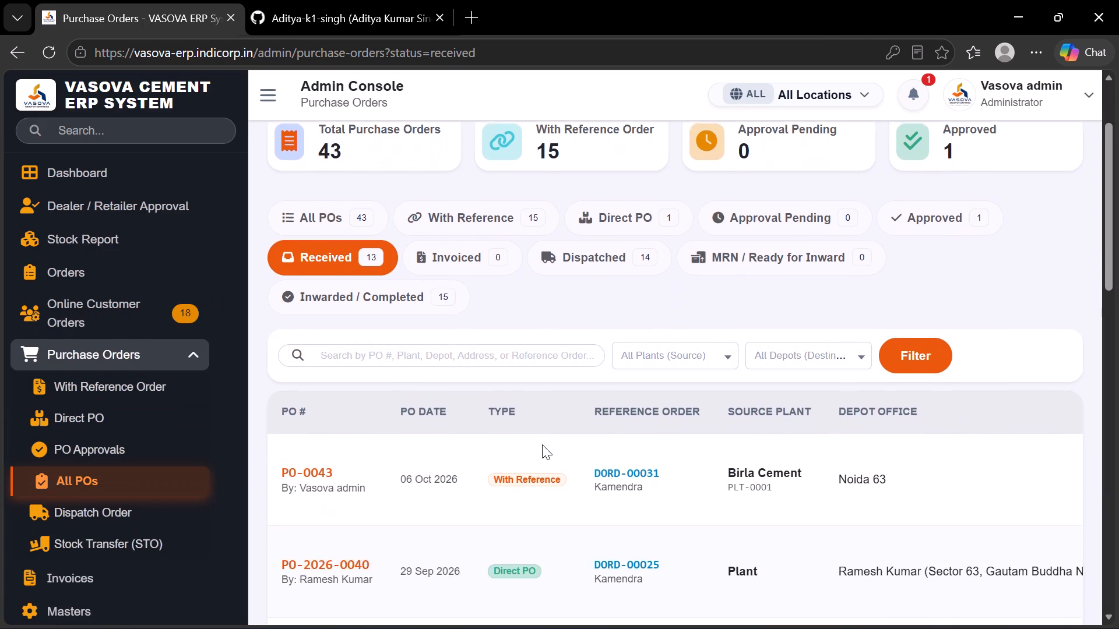
{"action": "scroll", "coordinate": [542, 444], "scroll_direction": "down", "scroll_amount": 1}
{"action": "left_click", "coordinate": [628, 312]}
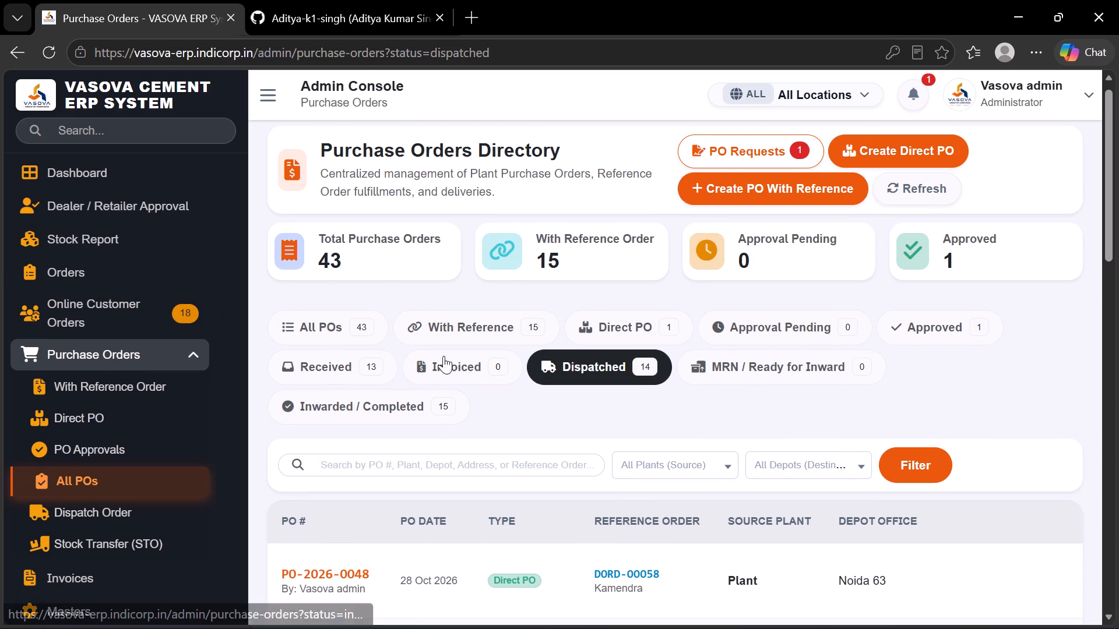
{"action": "left_click", "coordinate": [360, 407]}
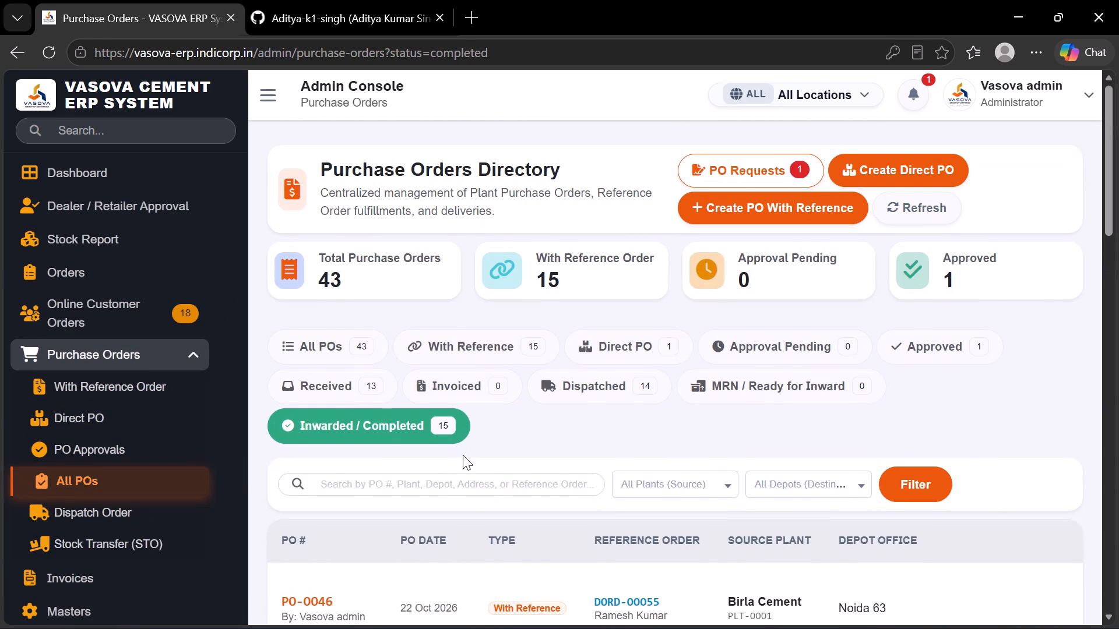
{"action": "left_click", "coordinate": [643, 342]}
{"action": "scroll", "coordinate": [613, 495], "scroll_direction": "down", "scroll_amount": 1}
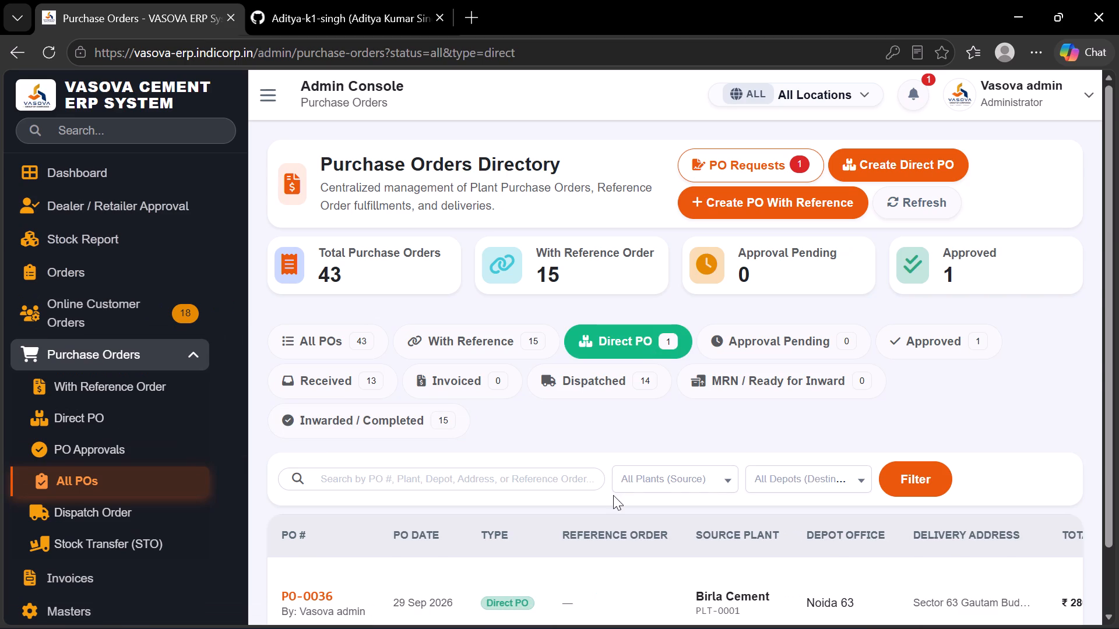
{"action": "scroll", "coordinate": [613, 495], "scroll_direction": "down", "scroll_amount": 1}
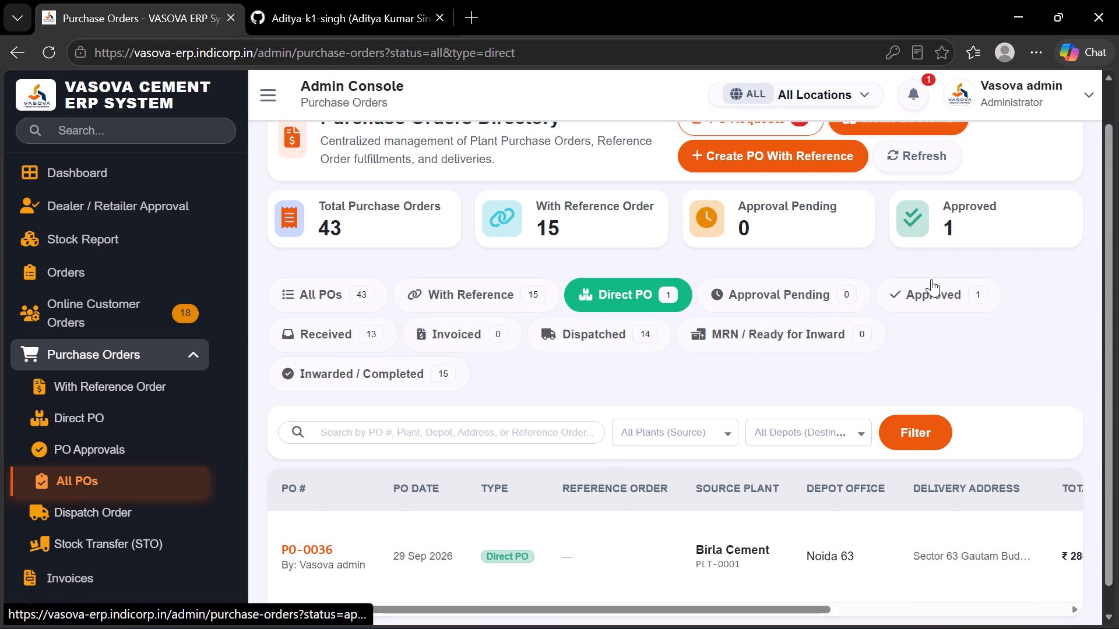
Examine the purchase orders filtered in turn by approved Direct PO, With Reference and All POs.
{"action": "left_click", "coordinate": [926, 288]}
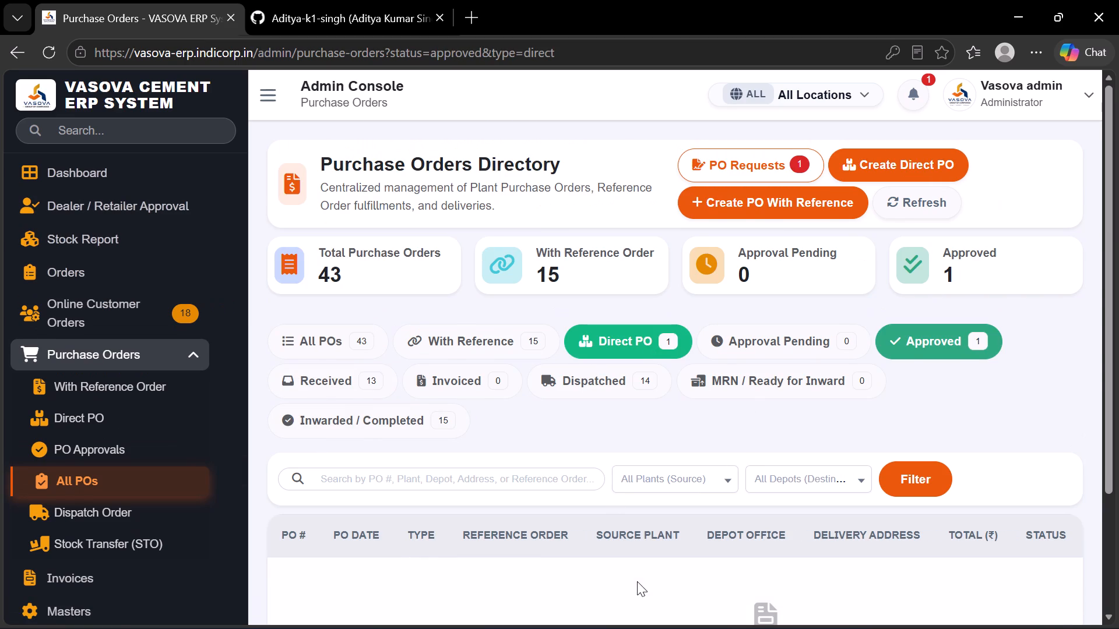
{"action": "left_click", "coordinate": [458, 351]}
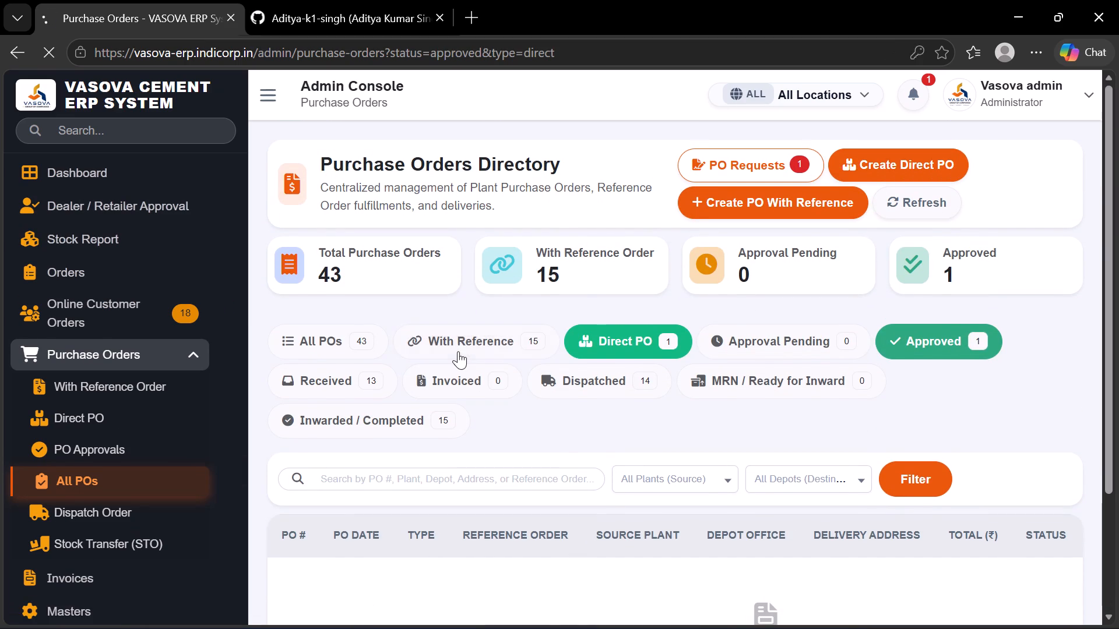
{"action": "scroll", "coordinate": [474, 522], "scroll_direction": "down", "scroll_amount": 1}
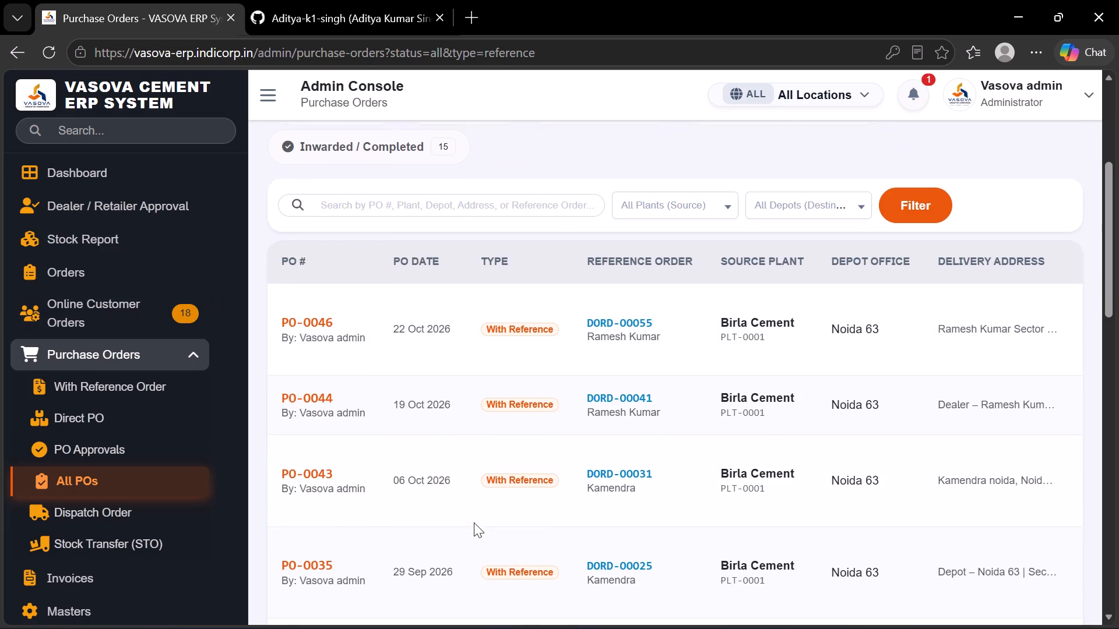
{"action": "left_click", "coordinate": [323, 234]}
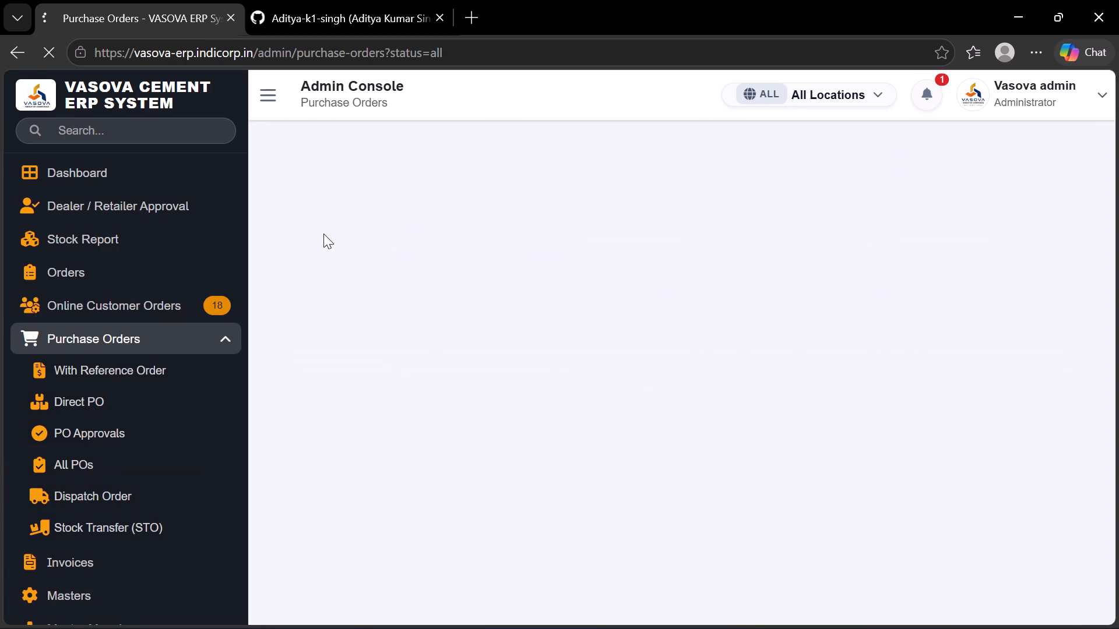
{"action": "scroll", "coordinate": [469, 492], "scroll_direction": "down", "scroll_amount": 2}
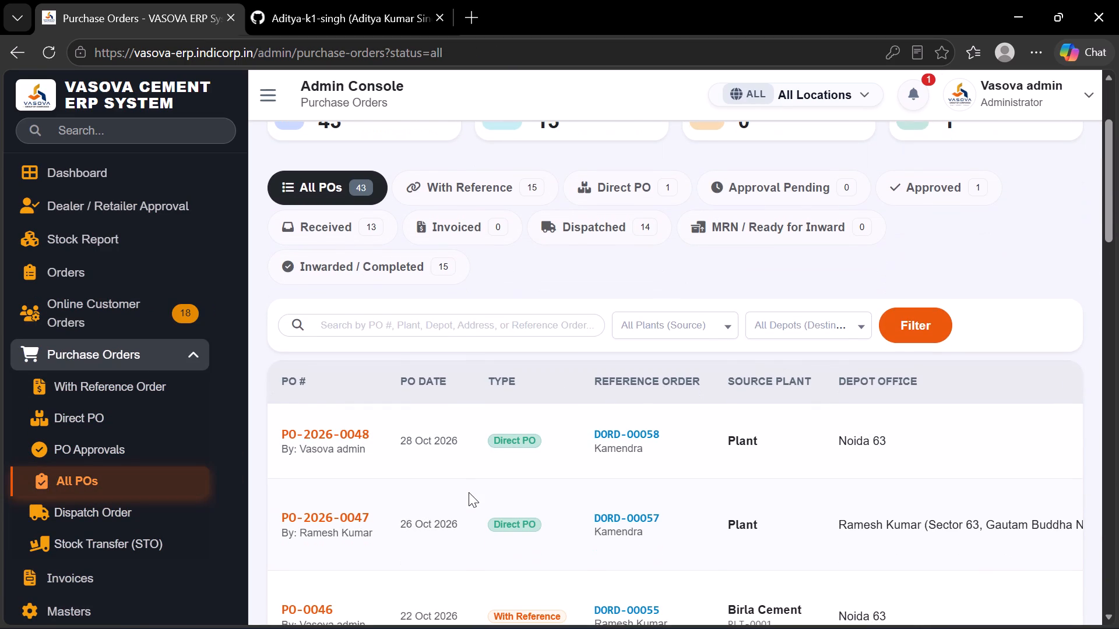
{"action": "scroll", "coordinate": [469, 492], "scroll_direction": "down", "scroll_amount": 2}
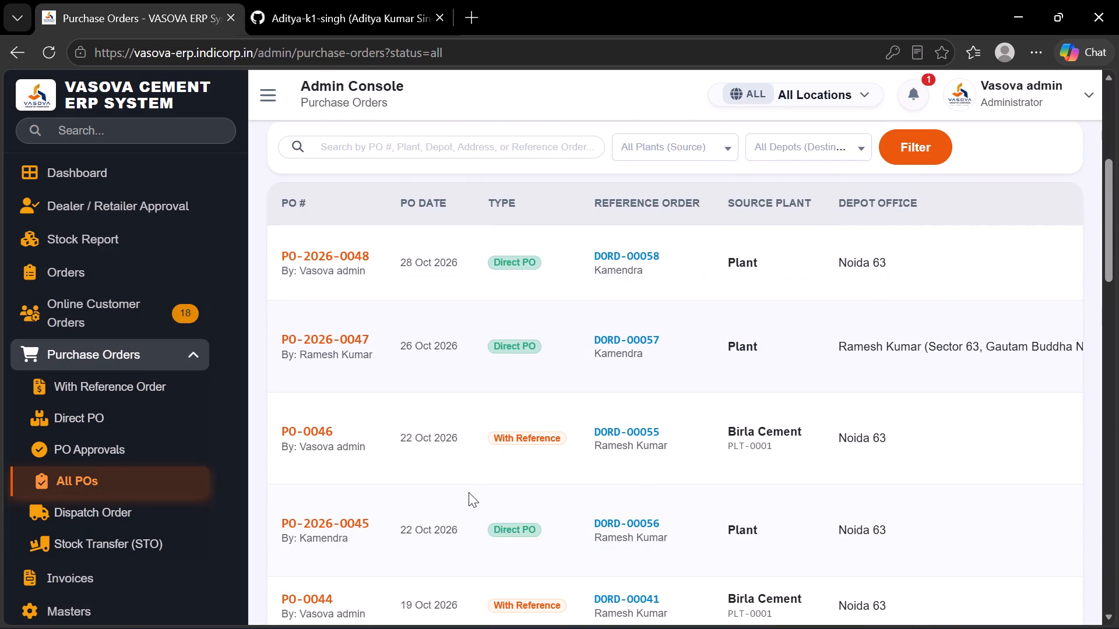
{"action": "scroll", "coordinate": [469, 492], "scroll_direction": "down", "scroll_amount": 1}
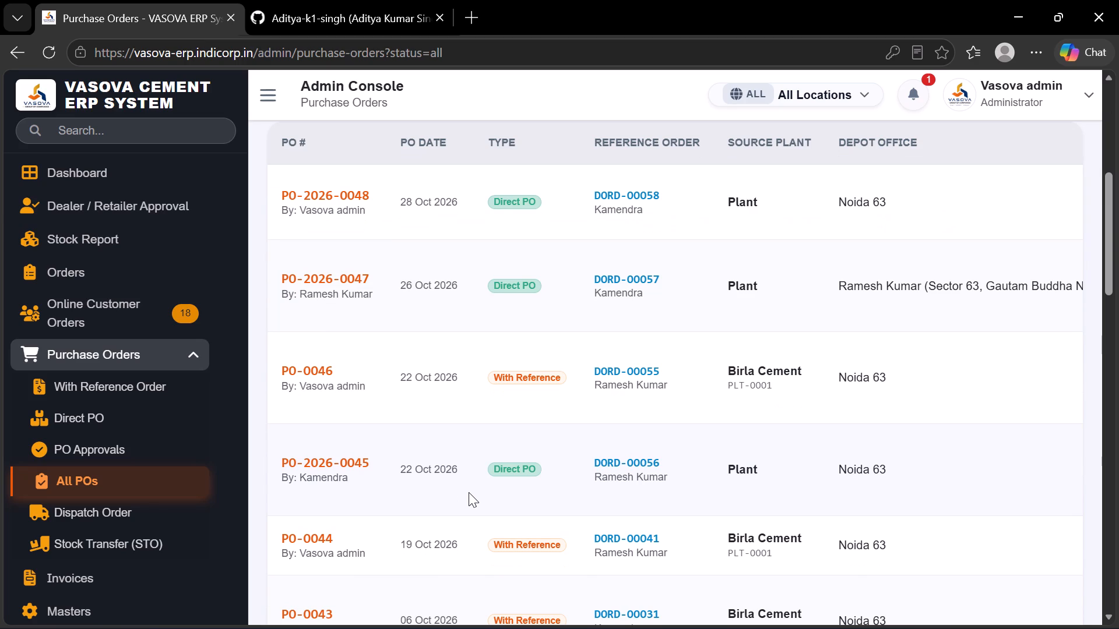
{"action": "scroll", "coordinate": [469, 492], "scroll_direction": "down", "scroll_amount": 2}
{"action": "scroll", "coordinate": [469, 492], "scroll_direction": "up", "scroll_amount": 2}
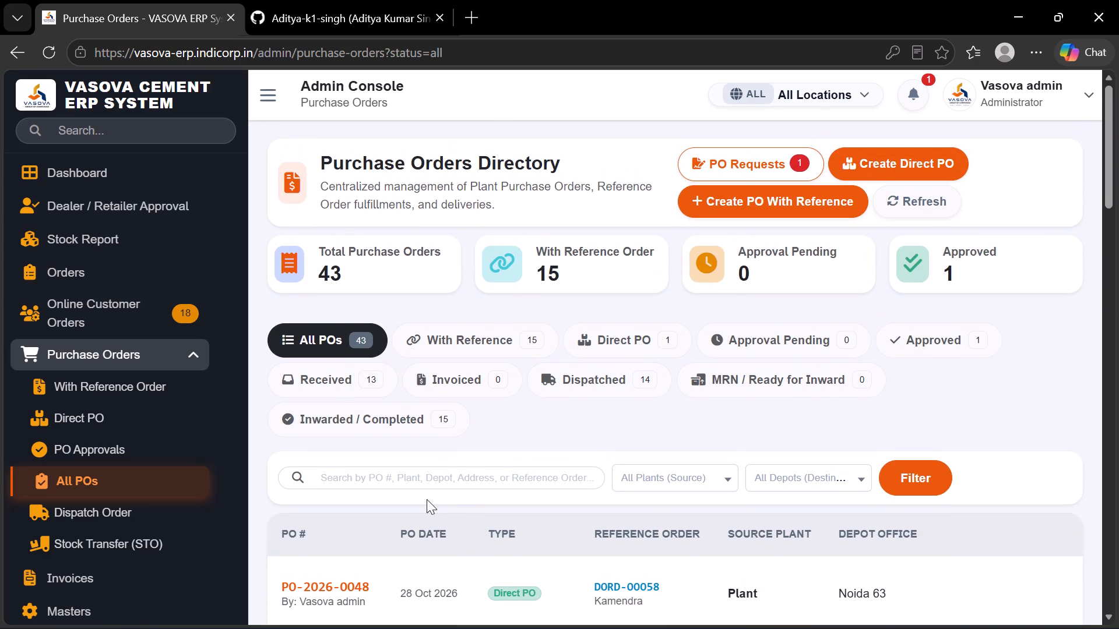
Approve the PO request for order DORD-00059 from the PO Requests list.
{"action": "left_click", "coordinate": [776, 168]}
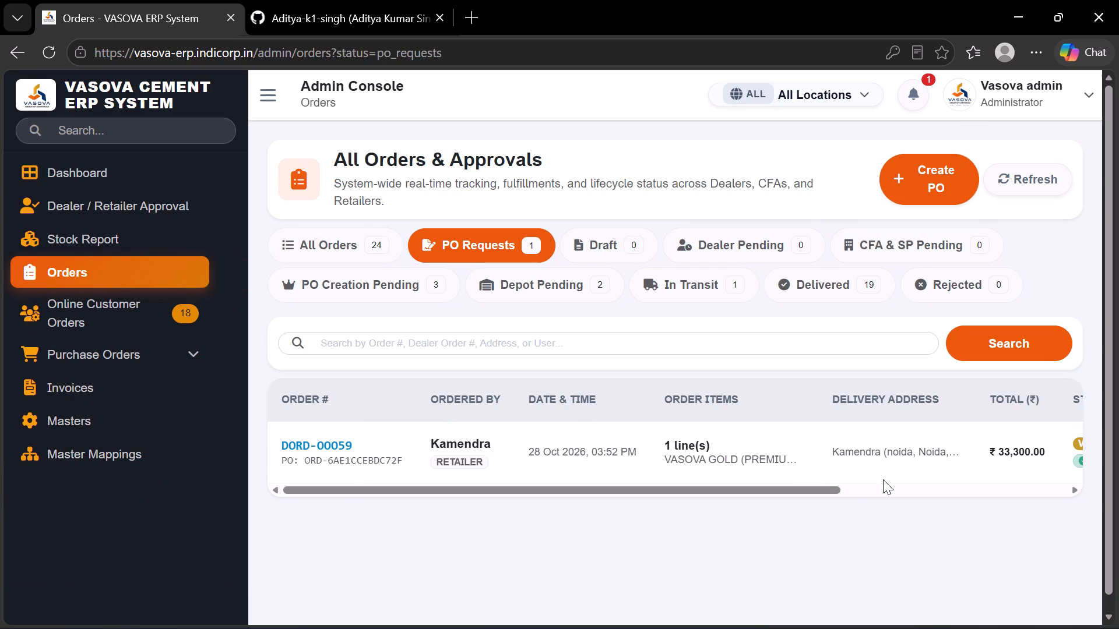
{"action": "left_click_drag", "start_coordinate": [819, 490], "coordinate": [1118, 502]}
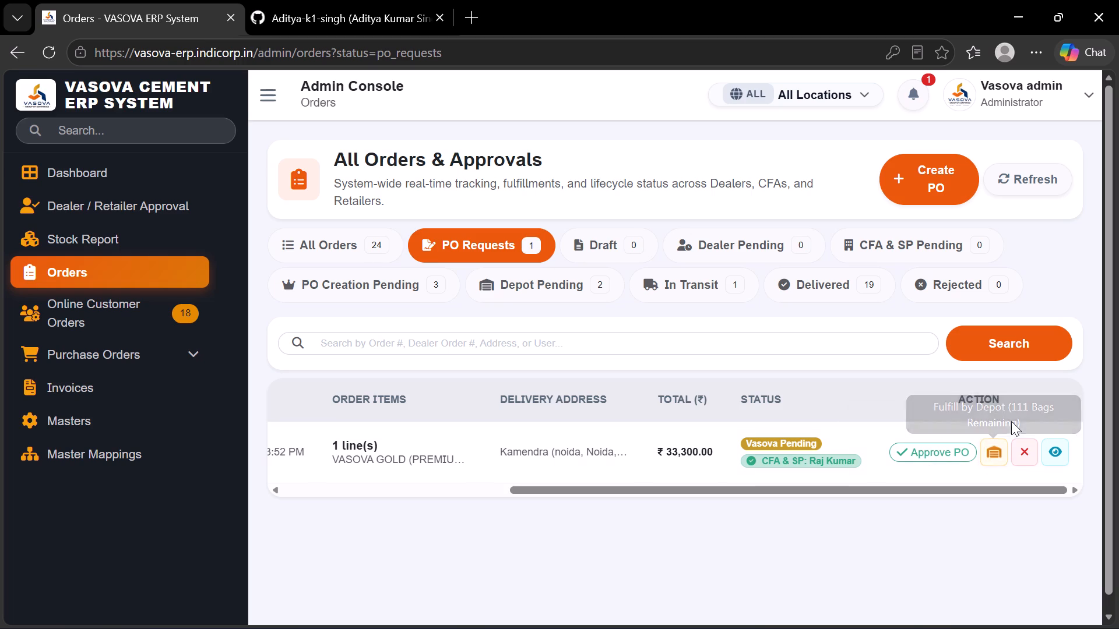
{"action": "left_click", "coordinate": [920, 451]}
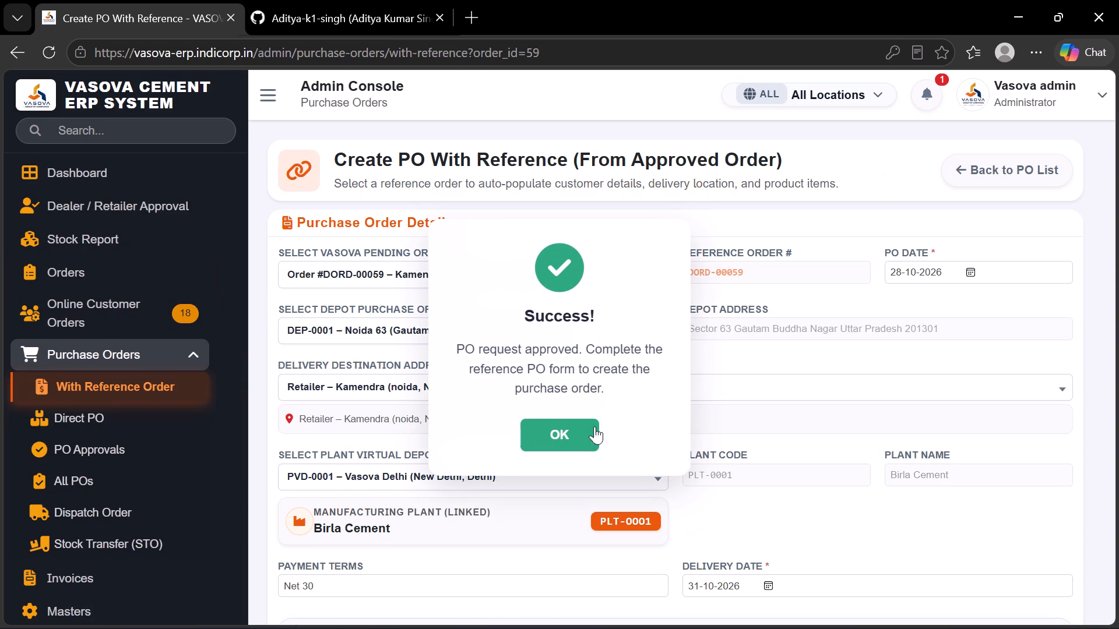
{"action": "left_click", "coordinate": [572, 433]}
Review the prefilled reference PO form for DORD-00059, including depot office, plant virtual depot, delivery date and product details.
{"action": "scroll", "coordinate": [572, 433], "scroll_direction": "down", "scroll_amount": 2}
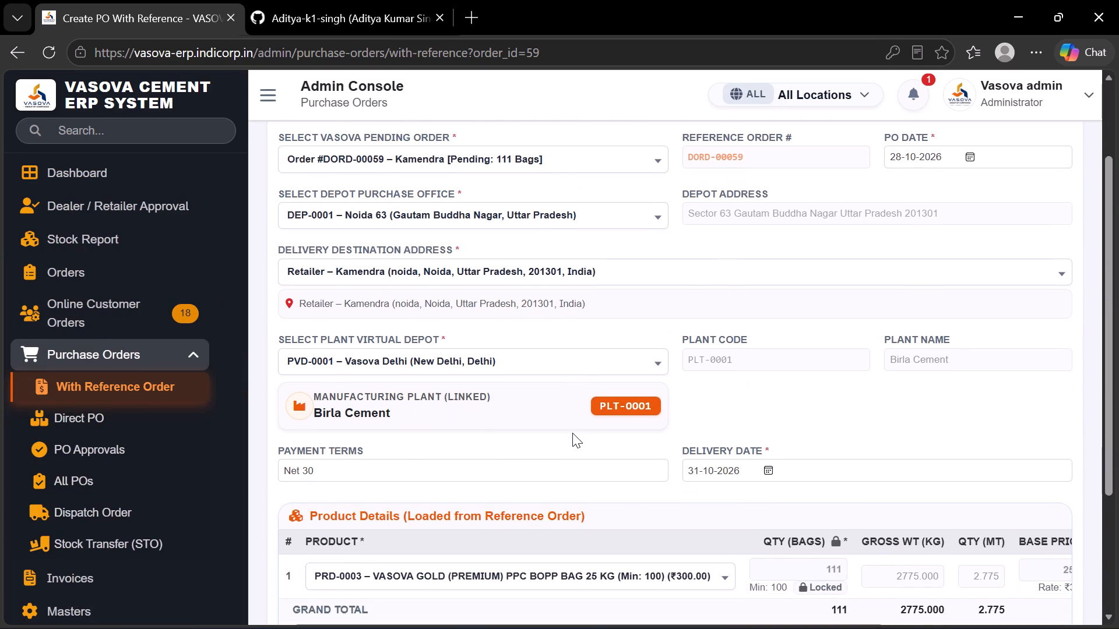
{"action": "scroll", "coordinate": [572, 433], "scroll_direction": "down", "scroll_amount": 3}
{"action": "scroll", "coordinate": [572, 433], "scroll_direction": "up", "scroll_amount": 1}
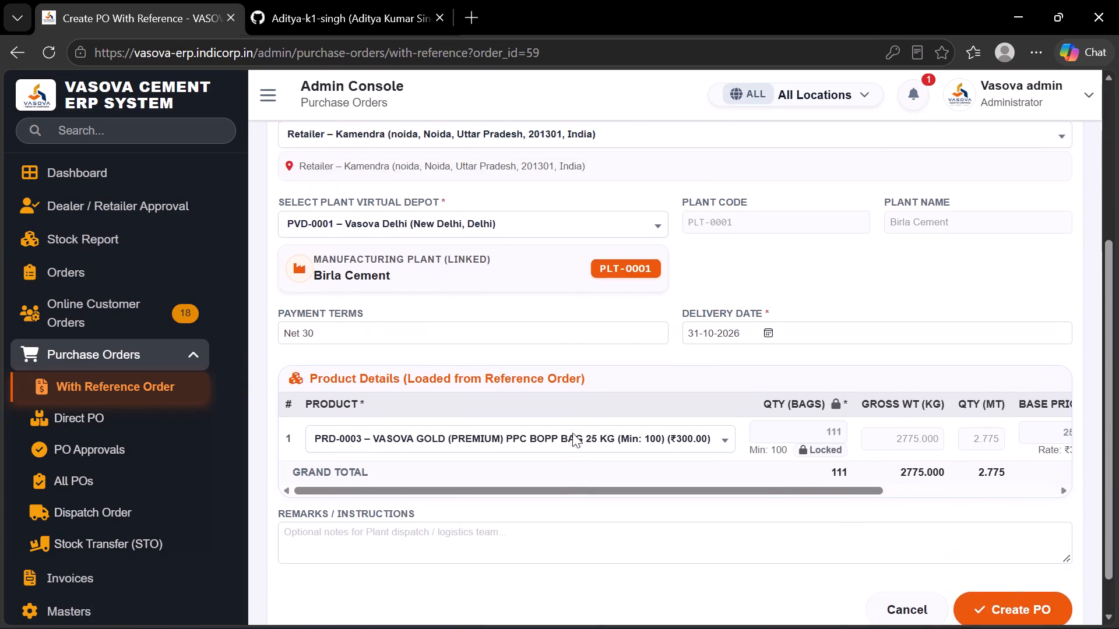
{"action": "scroll", "coordinate": [572, 433], "scroll_direction": "up", "scroll_amount": 2}
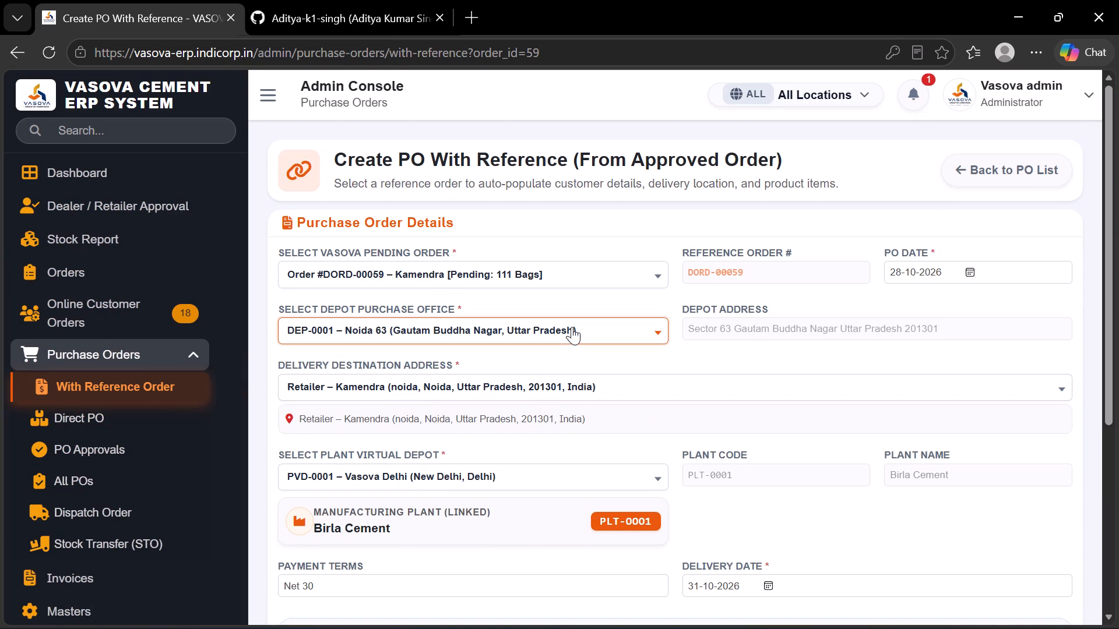
{"action": "left_click", "coordinate": [444, 322]}
{"action": "left_click", "coordinate": [444, 322]}
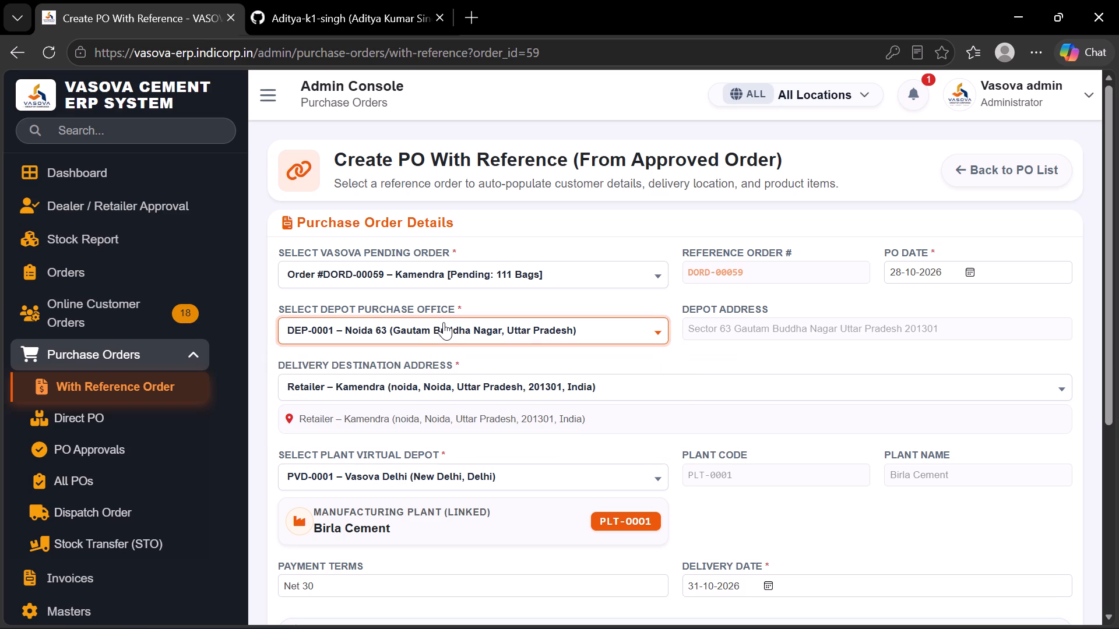
{"action": "left_click", "coordinate": [500, 475]}
{"action": "left_click", "coordinate": [500, 475]}
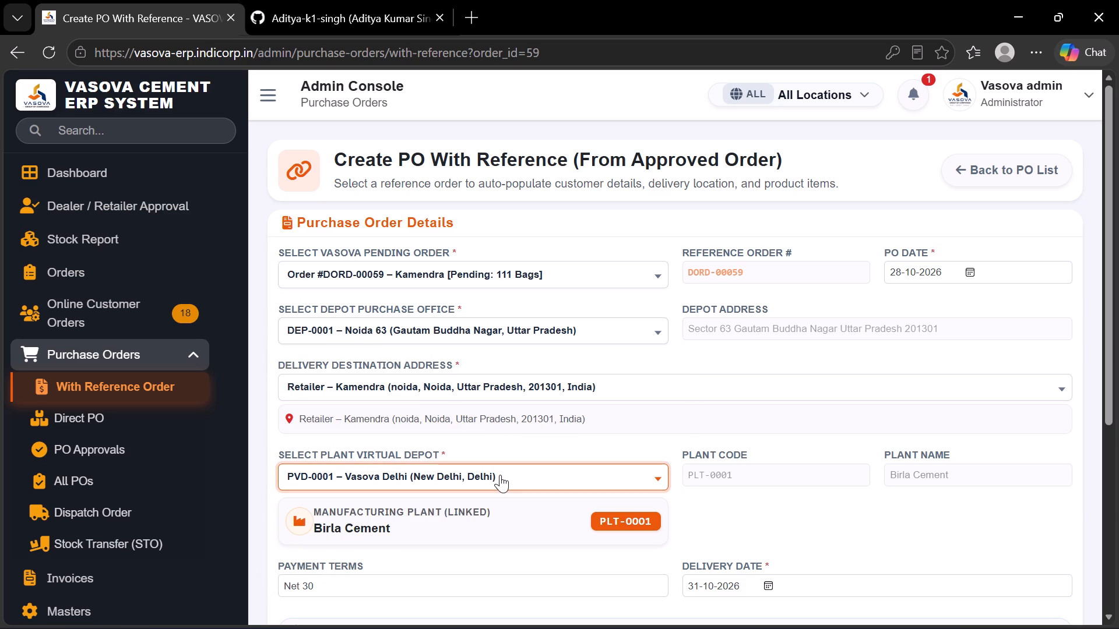
{"action": "scroll", "coordinate": [466, 456], "scroll_direction": "down", "scroll_amount": 1}
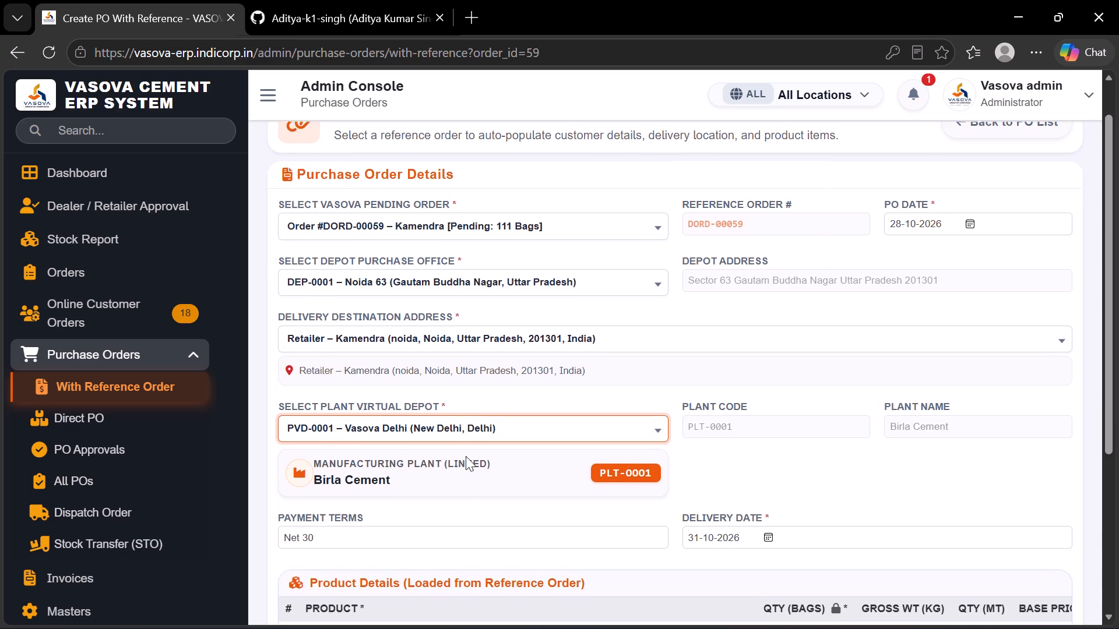
{"action": "scroll", "coordinate": [466, 456], "scroll_direction": "down", "scroll_amount": 3}
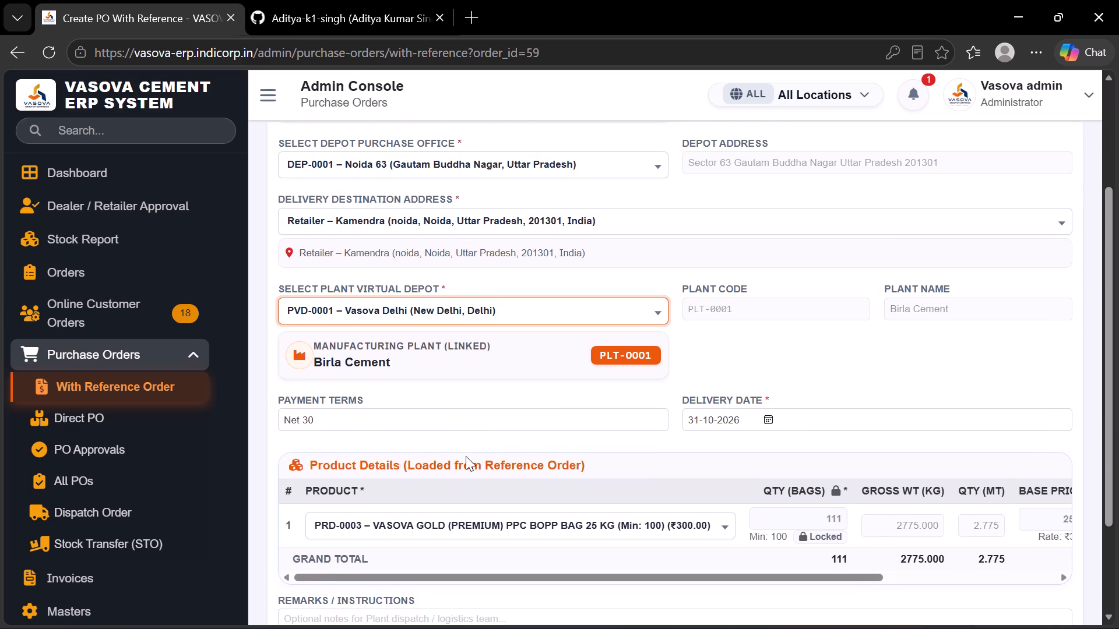
{"action": "scroll", "coordinate": [466, 456], "scroll_direction": "down", "scroll_amount": 2}
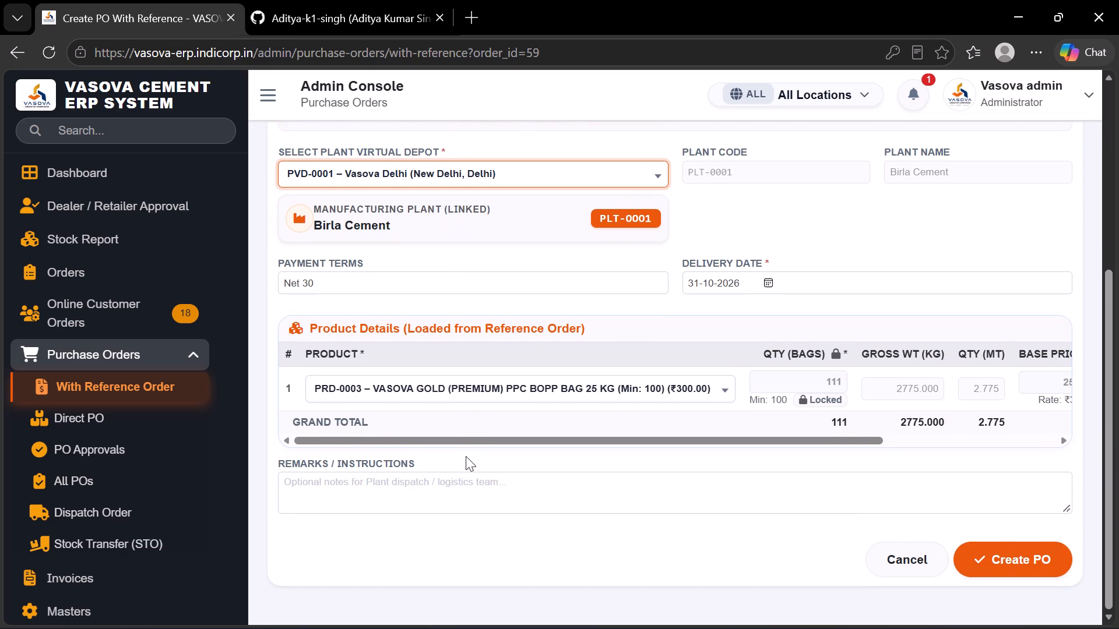
{"action": "scroll", "coordinate": [917, 471], "scroll_direction": "left", "scroll_amount": 3}
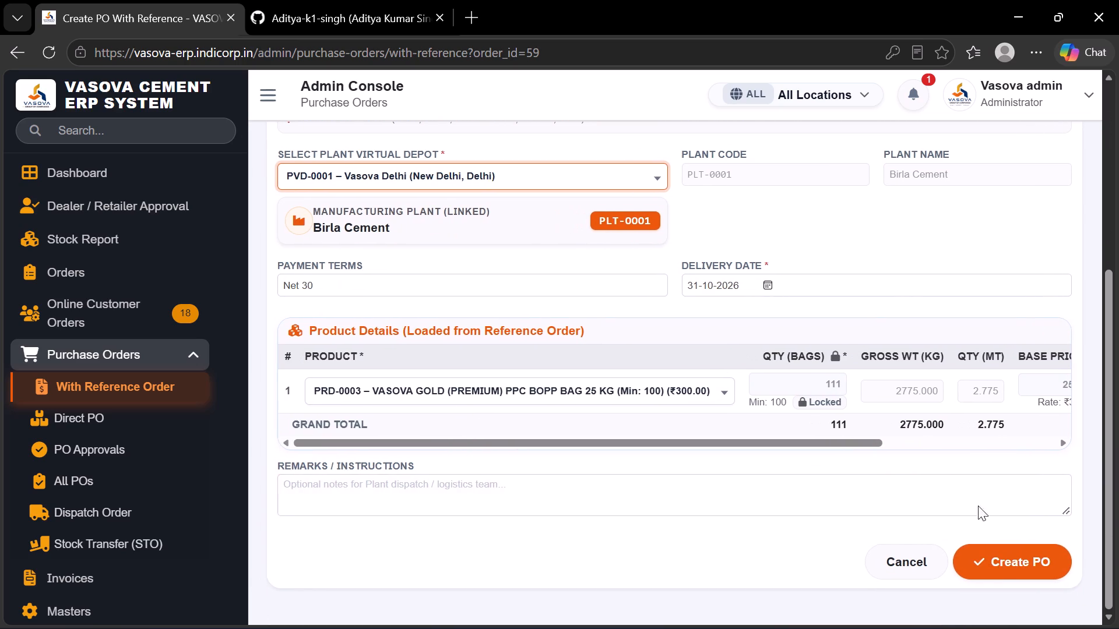
Create the purchase order with reference order DORD-00059 using the prefilled details.
{"action": "left_click", "coordinate": [1025, 563]}
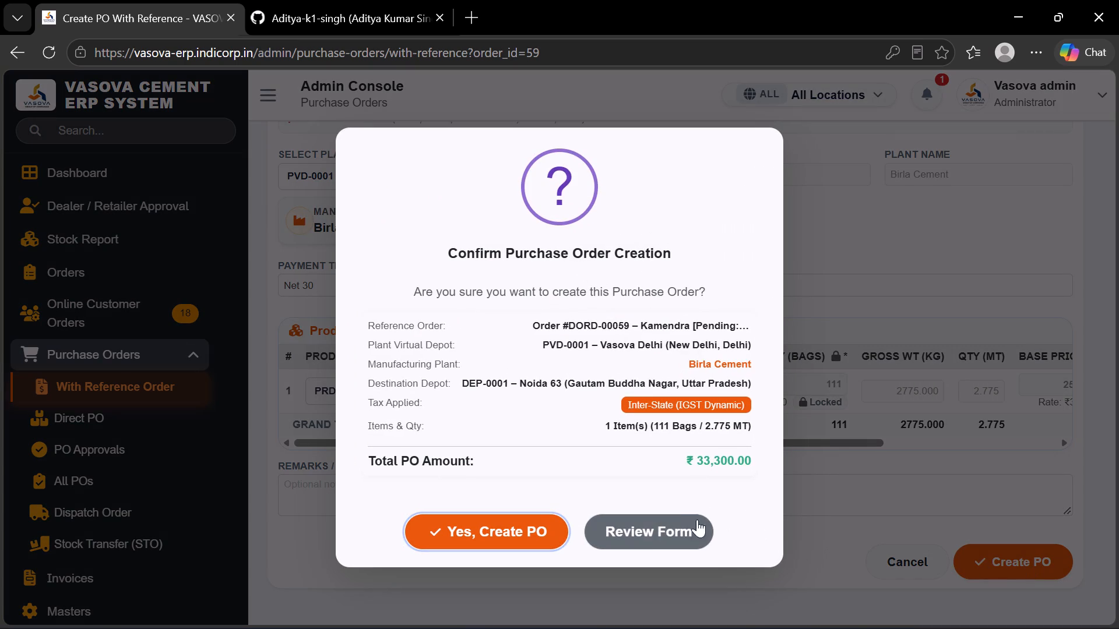
{"action": "left_click", "coordinate": [558, 525]}
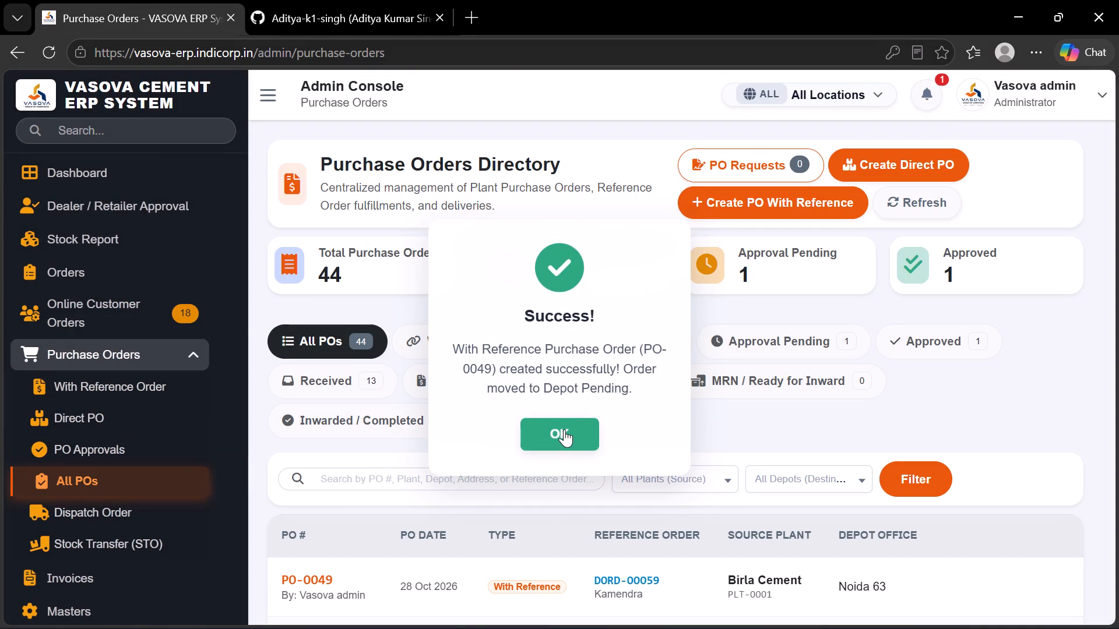
{"action": "left_click", "coordinate": [564, 429]}
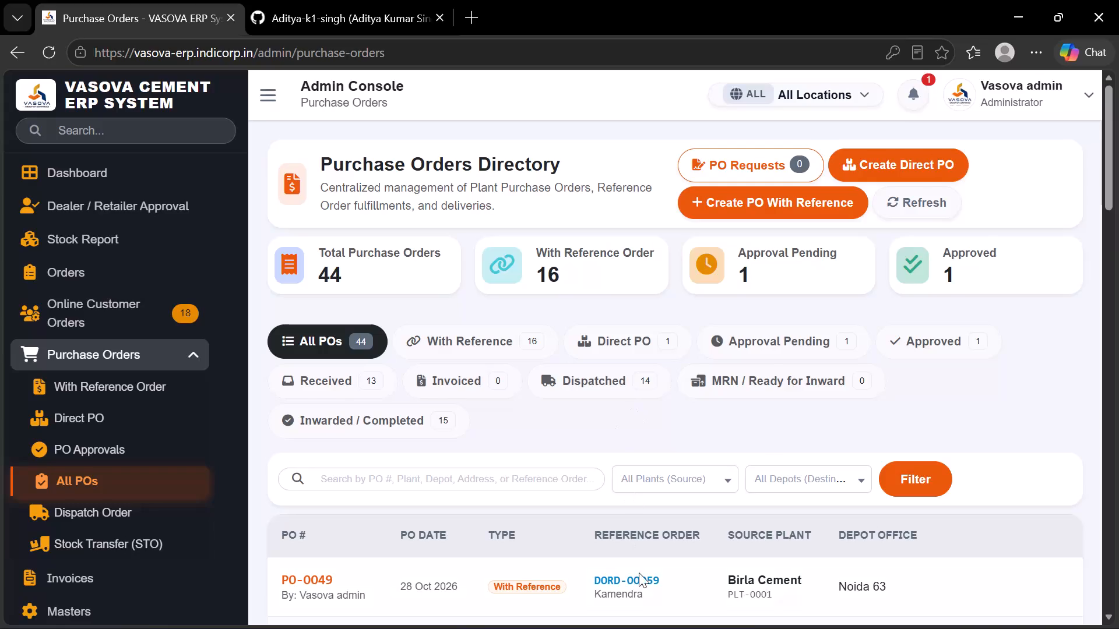
Log out of the Vasova admin account.
{"action": "scroll", "coordinate": [768, 425], "scroll_direction": "up", "scroll_amount": 2}
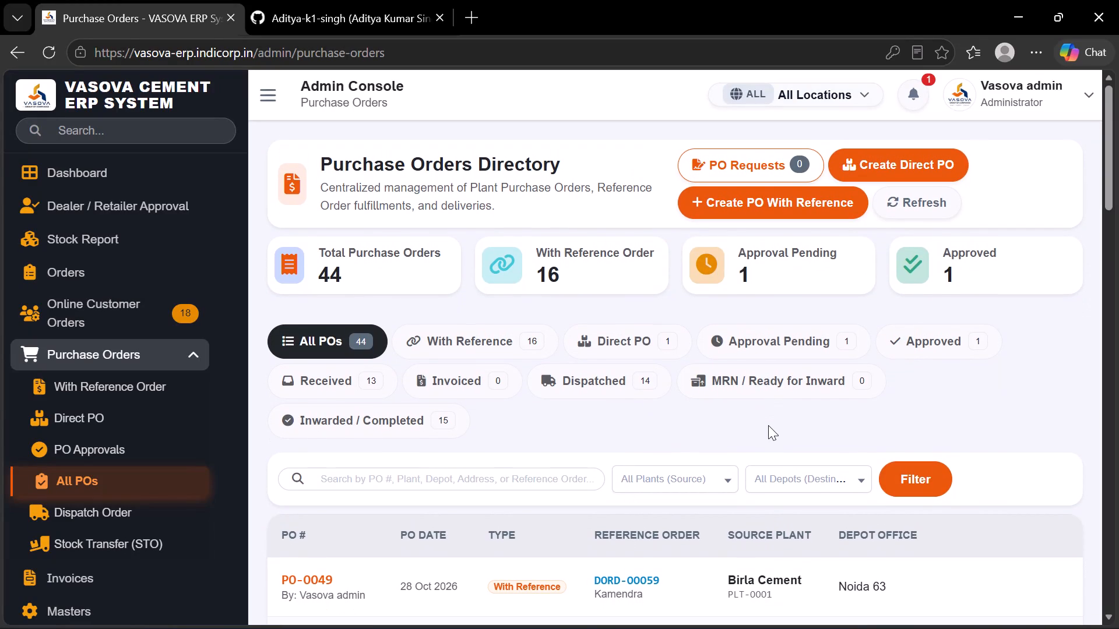
{"action": "left_click_drag", "start_coordinate": [1068, 84], "coordinate": [1088, 87]}
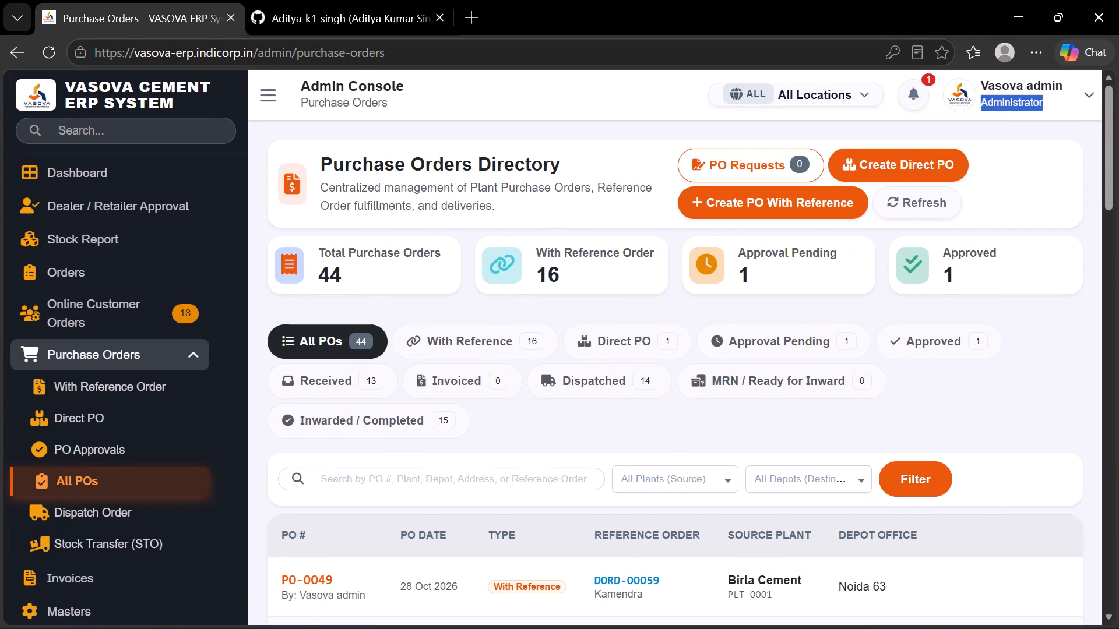
{"action": "left_click_drag", "start_coordinate": [1088, 87], "coordinate": [1089, 89]}
{"action": "left_click", "coordinate": [1089, 89]}
{"action": "left_click", "coordinate": [836, 114]}
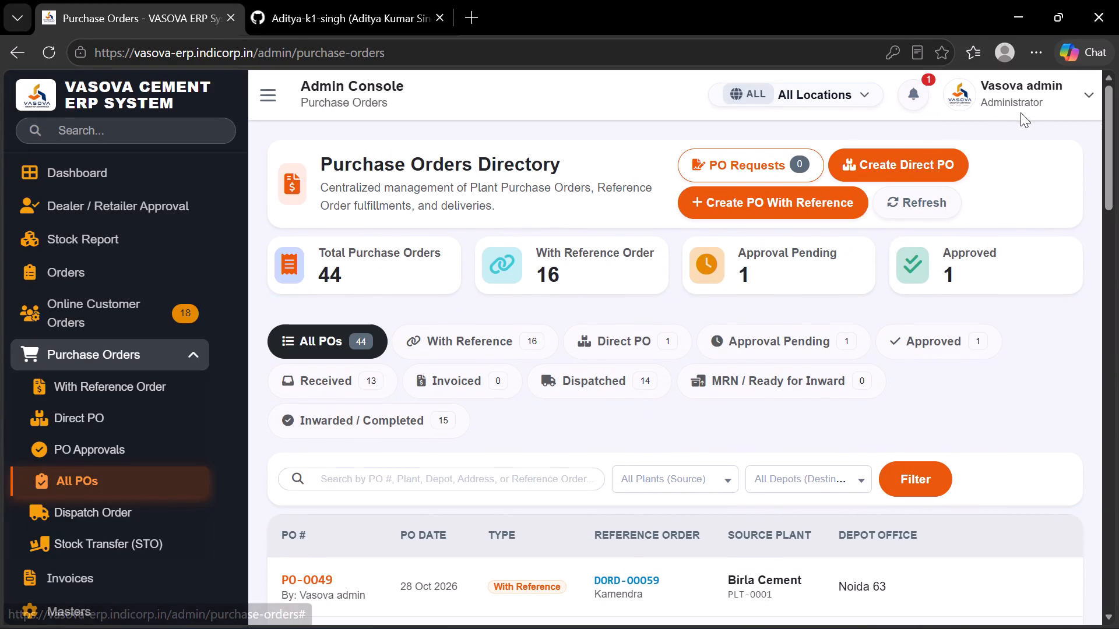
{"action": "left_click", "coordinate": [1087, 97]}
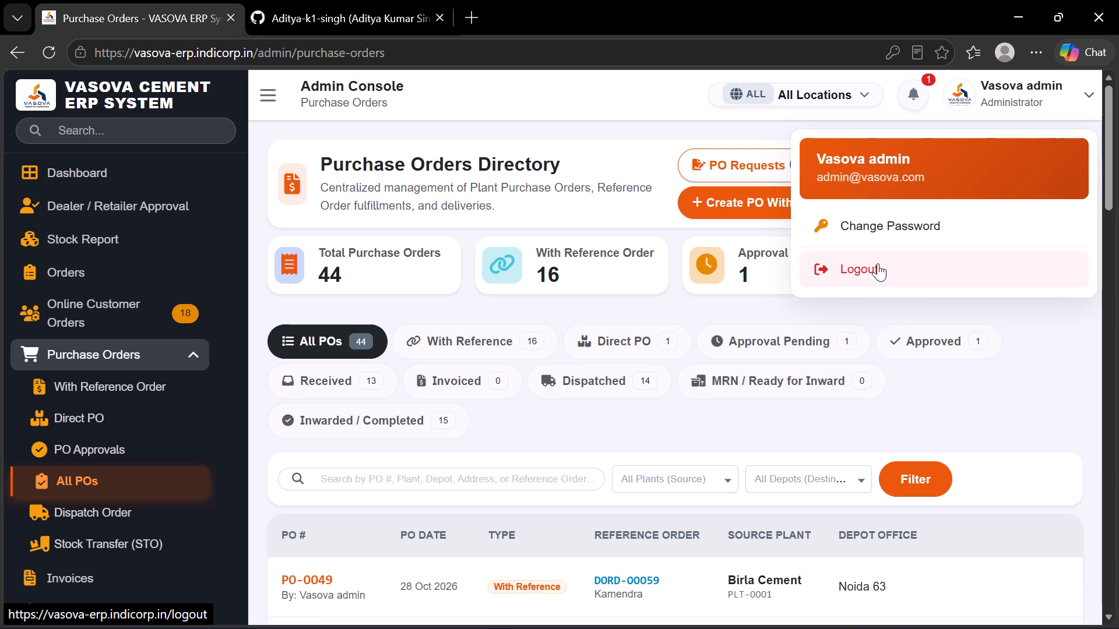
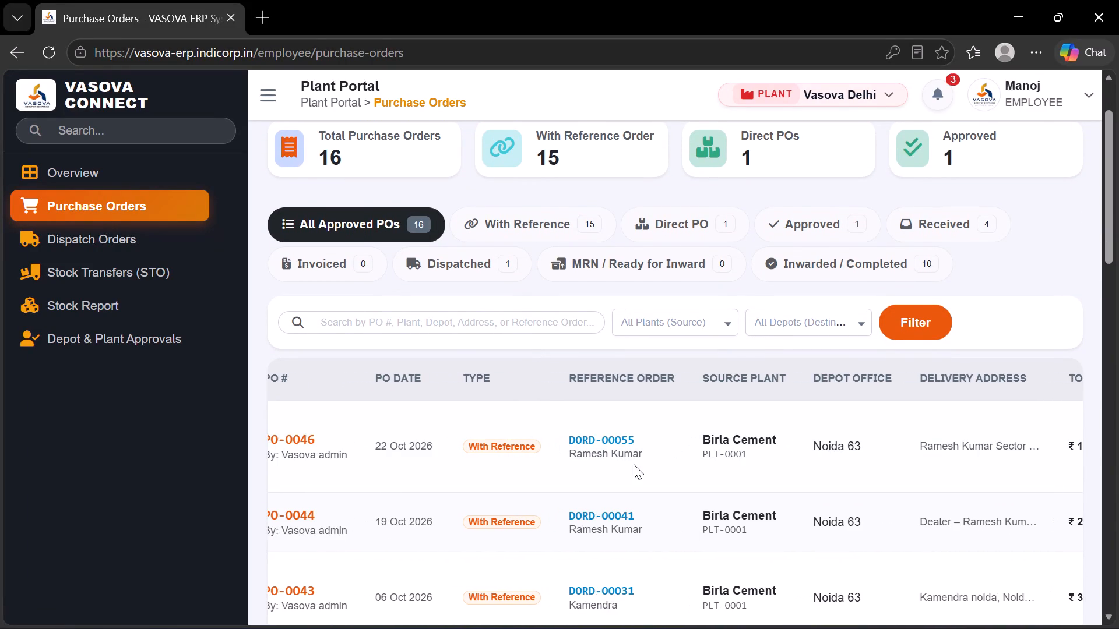
Examine the plant's Purchase Orders Directory, checking the listed orders' references, statuses and available actions.
{"action": "scroll", "coordinate": [634, 464], "scroll_direction": "right", "scroll_amount": 1}
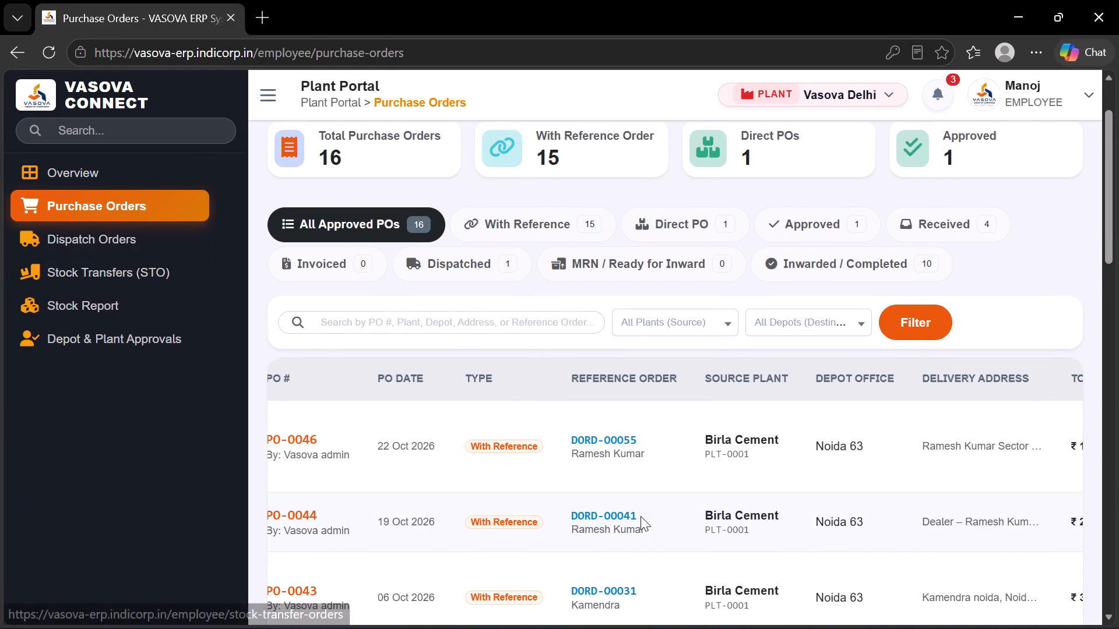
{"action": "scroll", "coordinate": [729, 515], "scroll_direction": "left", "scroll_amount": 5}
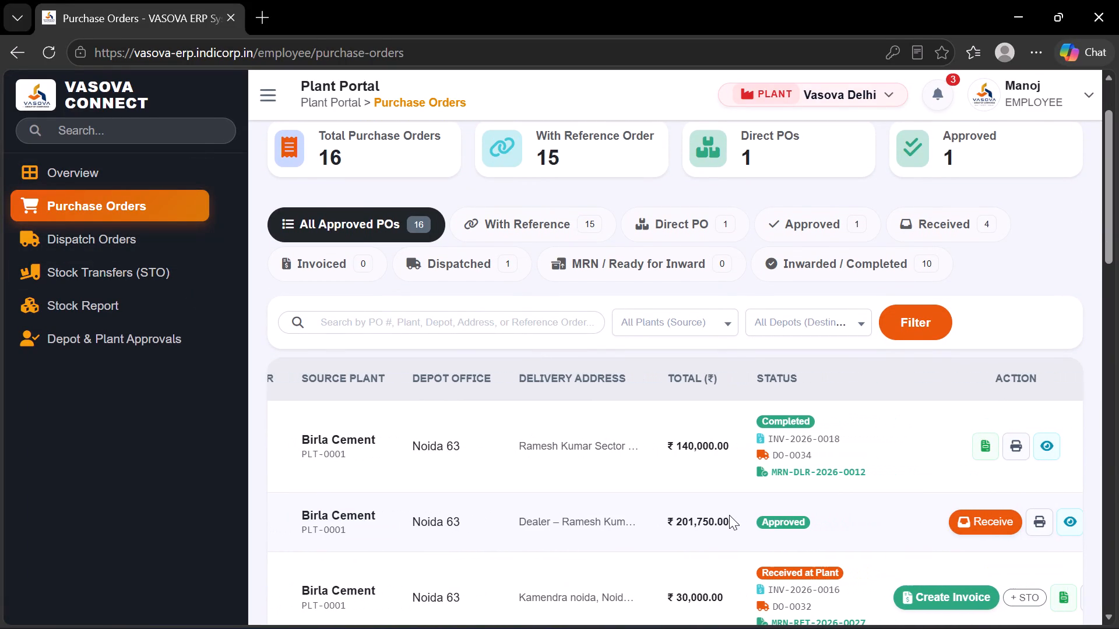
{"action": "scroll", "coordinate": [729, 515], "scroll_direction": "left", "scroll_amount": 1}
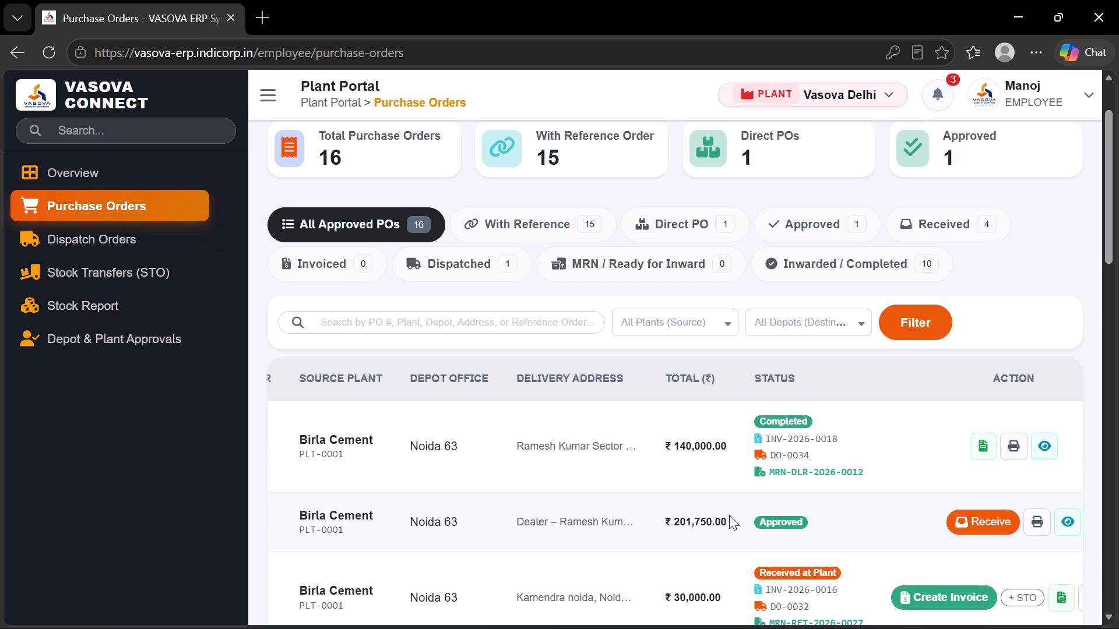
{"action": "scroll", "coordinate": [850, 450], "scroll_direction": "left", "scroll_amount": 1}
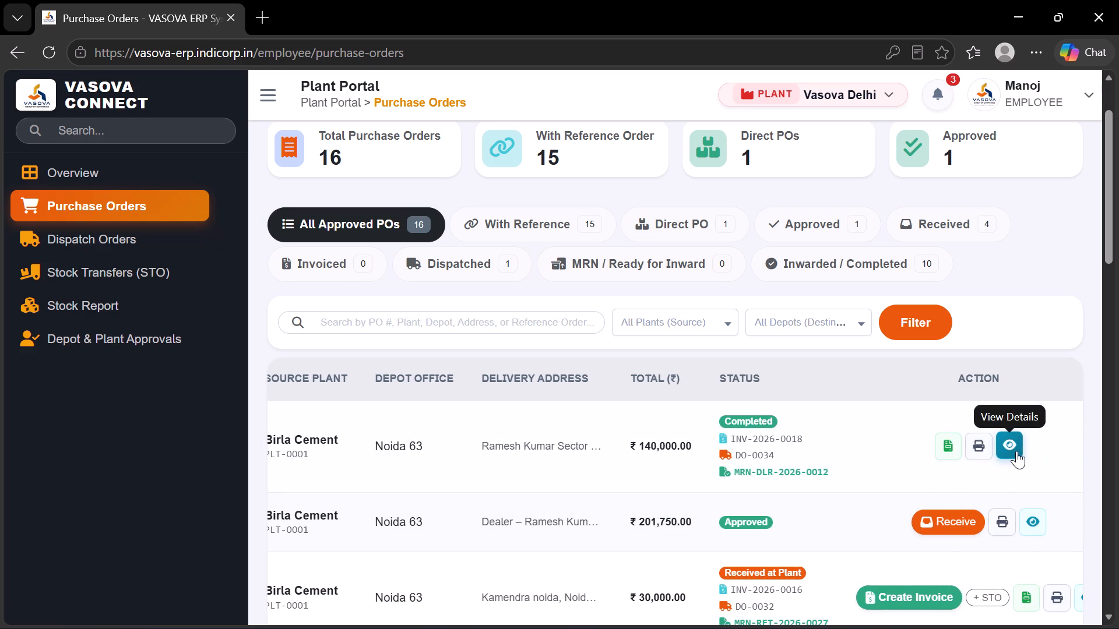
{"action": "scroll", "coordinate": [997, 310], "scroll_direction": "up", "scroll_amount": 2}
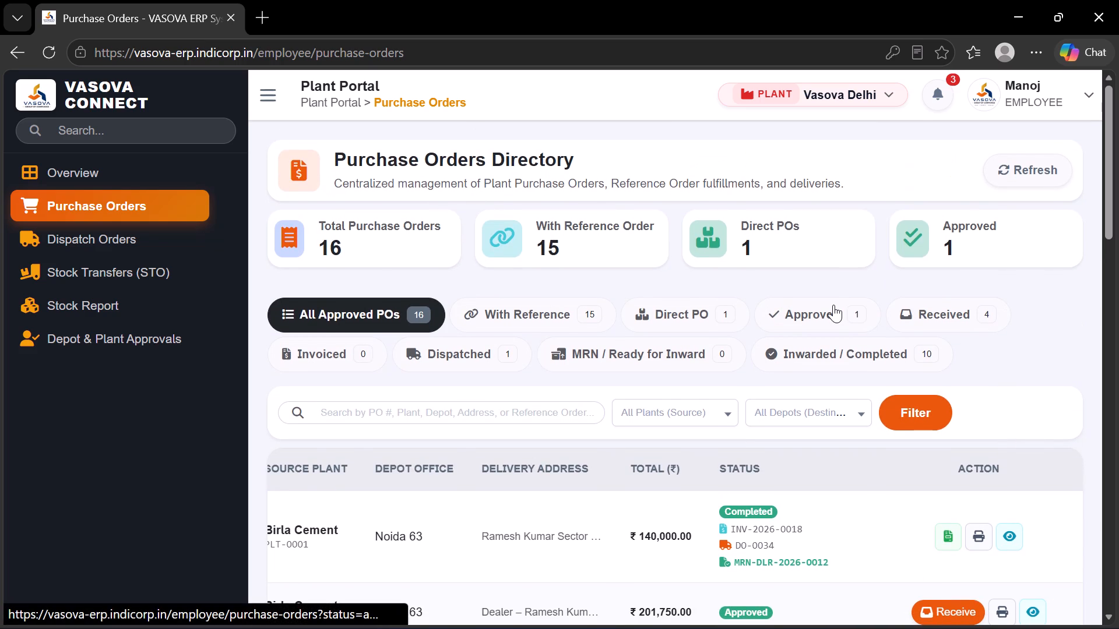
{"action": "left_click", "coordinate": [584, 245]}
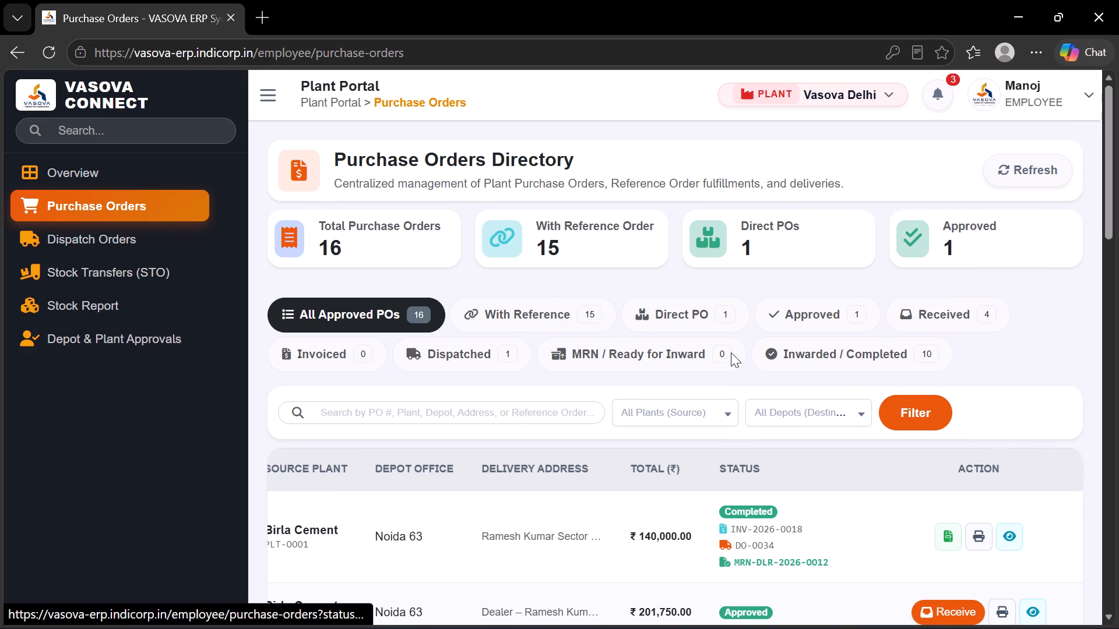
{"action": "scroll", "coordinate": [635, 373], "scroll_direction": "down", "scroll_amount": 1}
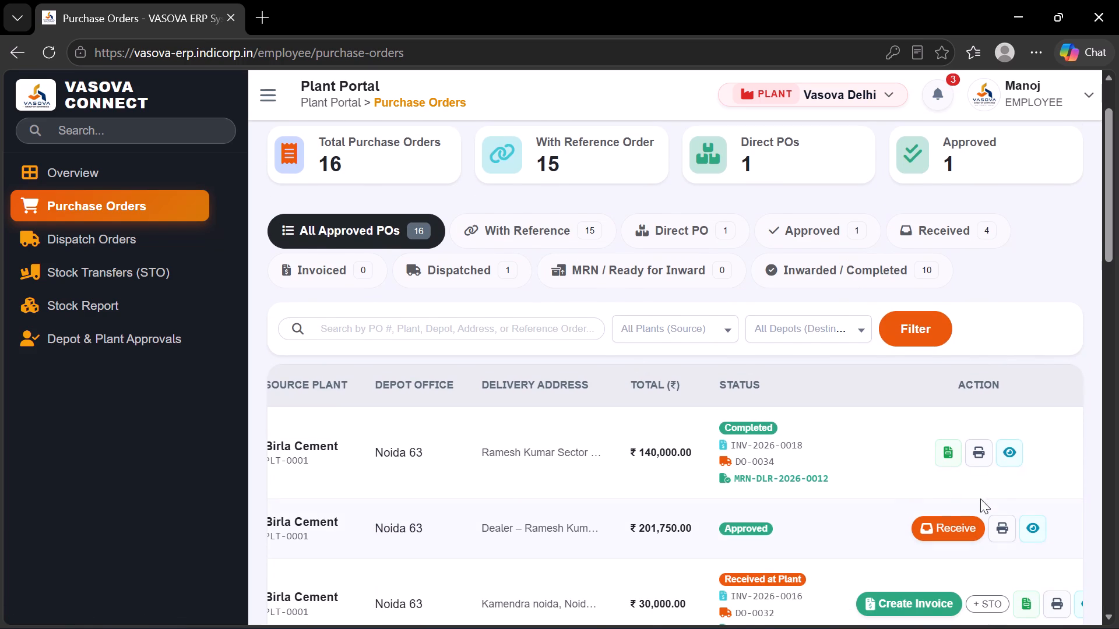
View the details of purchase order PO-0046, including its reference order, logistics and product line items, and close them.
{"action": "left_click", "coordinate": [1017, 457]}
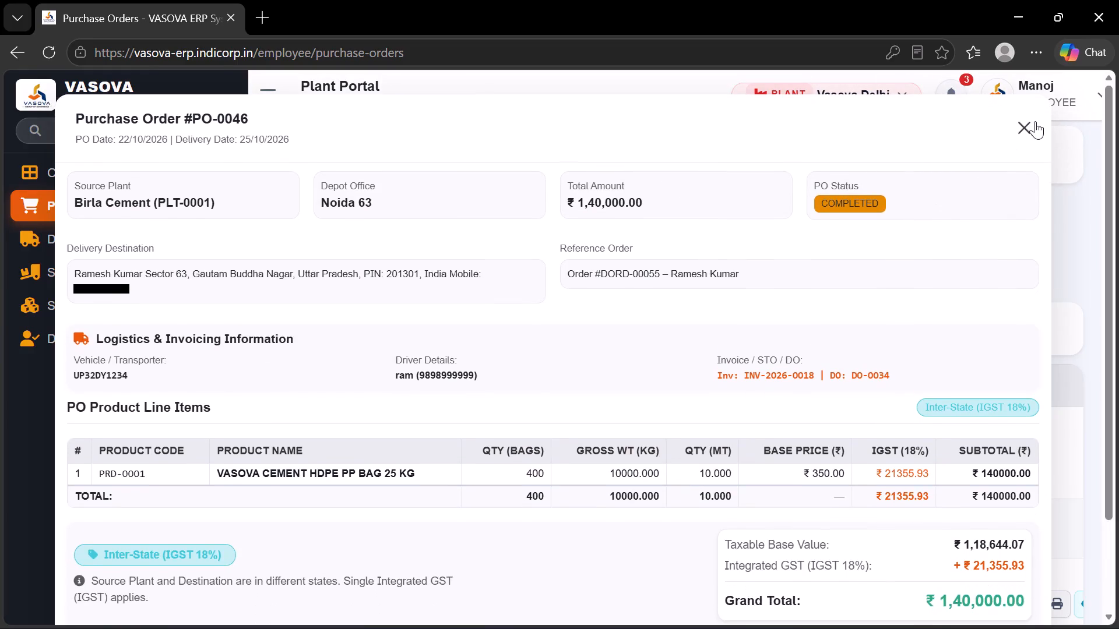
{"action": "left_click", "coordinate": [1035, 121]}
{"action": "scroll", "coordinate": [543, 252], "scroll_direction": "up", "scroll_amount": 3}
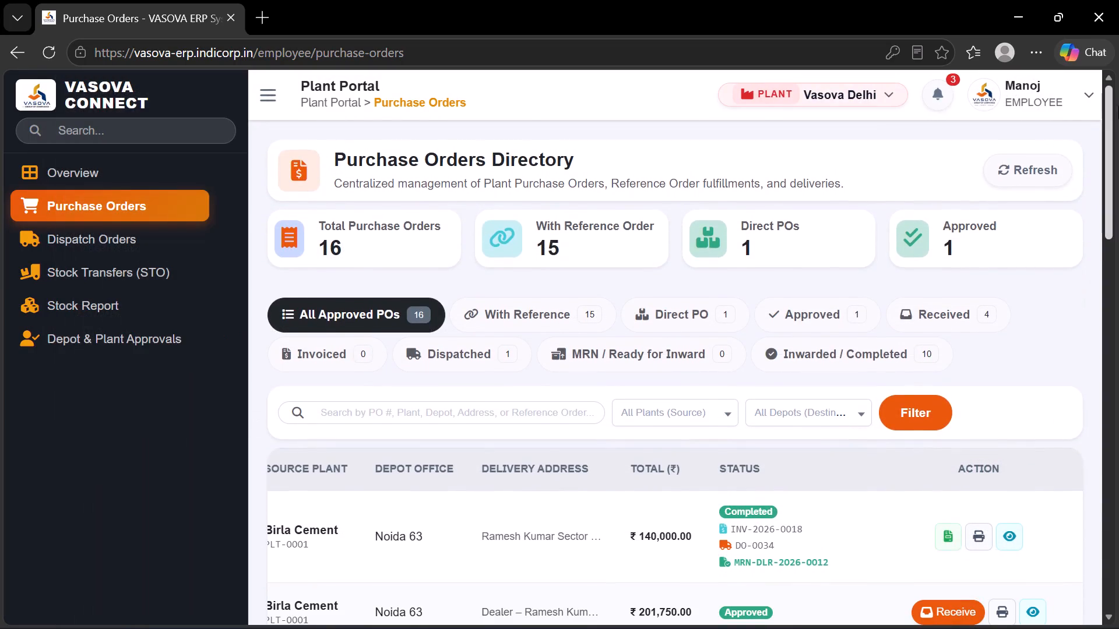
Check the signed-in employee's account options and the plant locations available for switching.
{"action": "left_click", "coordinate": [1069, 94]}
{"action": "left_click", "coordinate": [1086, 90]}
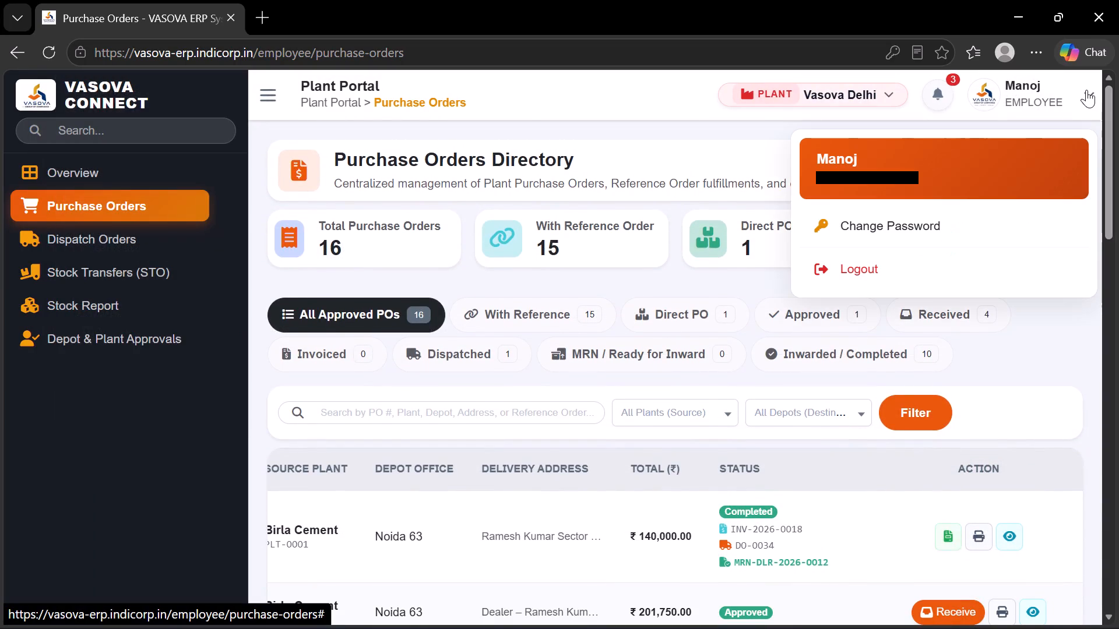
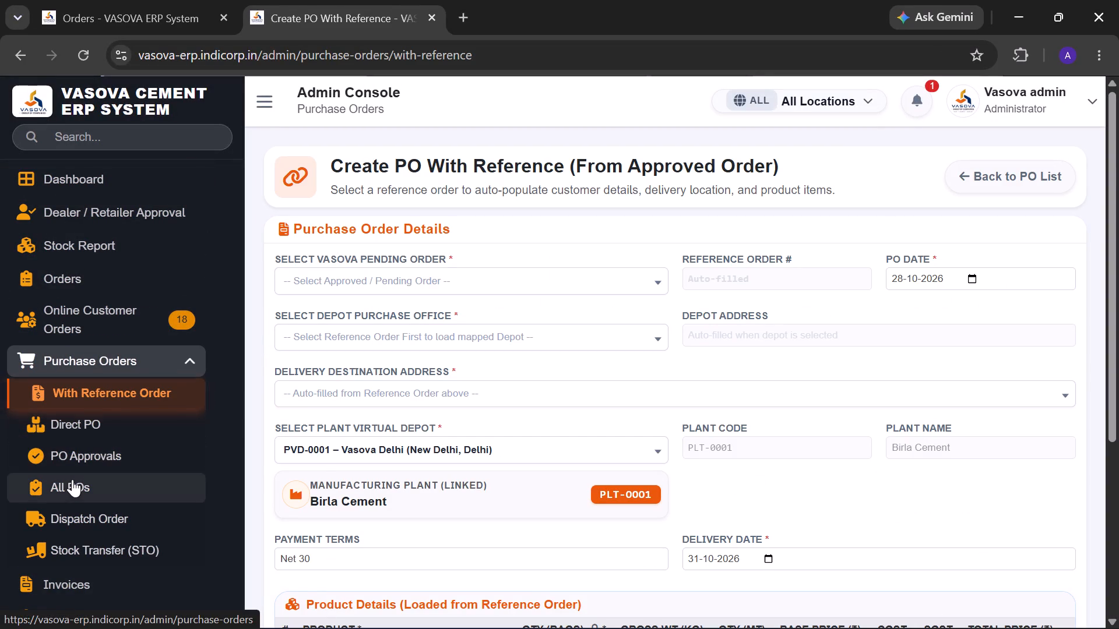
Review the approval dialog for purchase order PO-0049 in the Purchase Orders Directory and close it without approving.
{"action": "scroll", "coordinate": [607, 518], "scroll_direction": "down", "scroll_amount": 2}
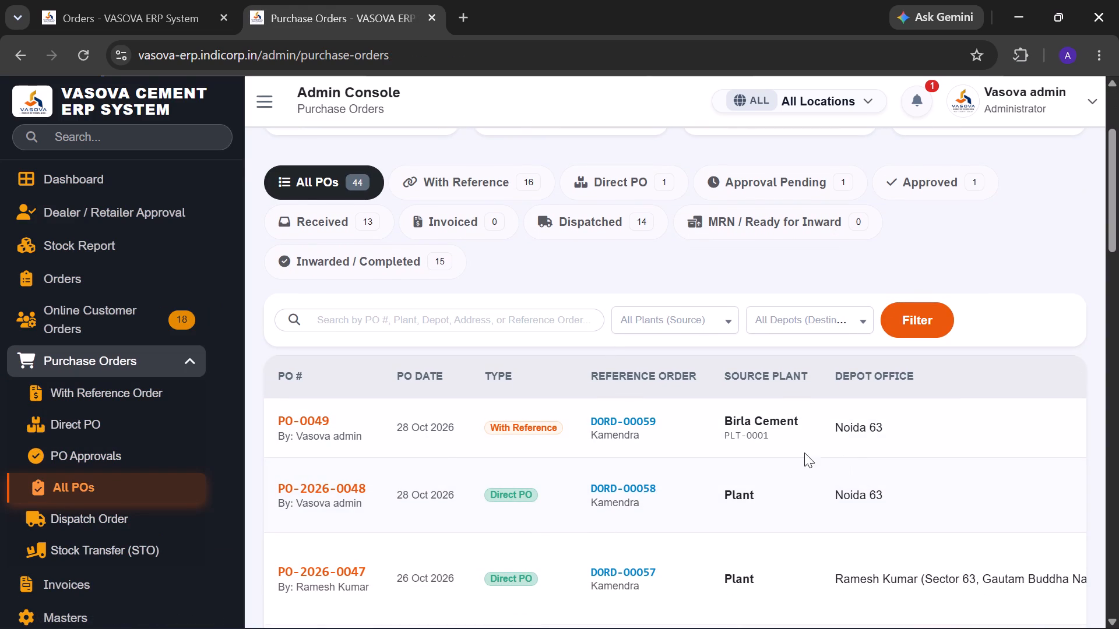
{"action": "scroll", "coordinate": [518, 449], "scroll_direction": "left", "scroll_amount": 6}
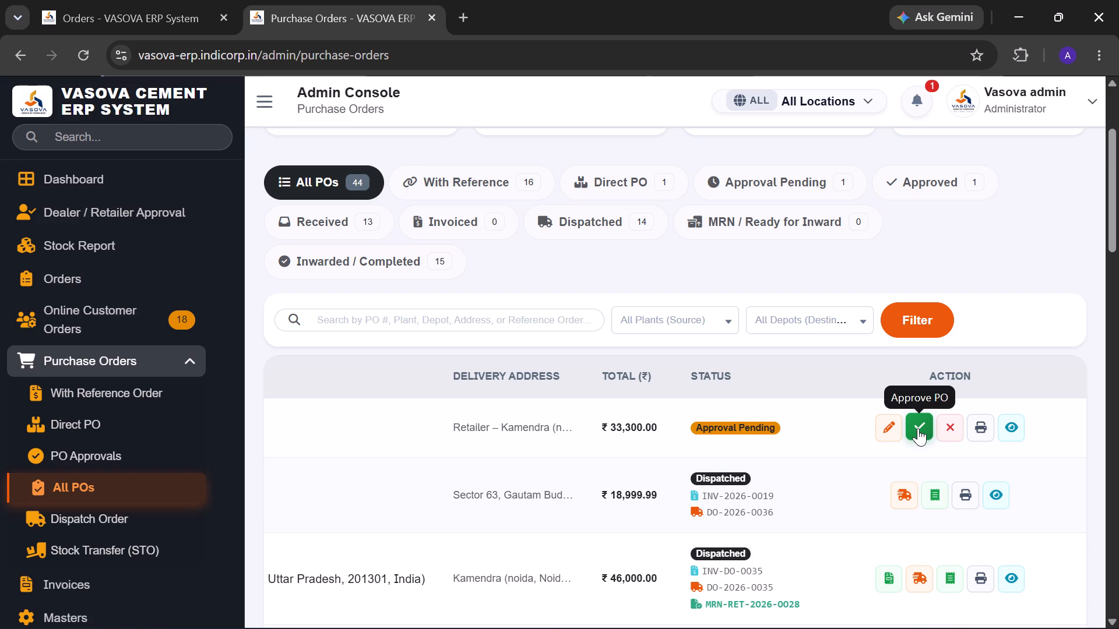
{"action": "left_click", "coordinate": [918, 428]}
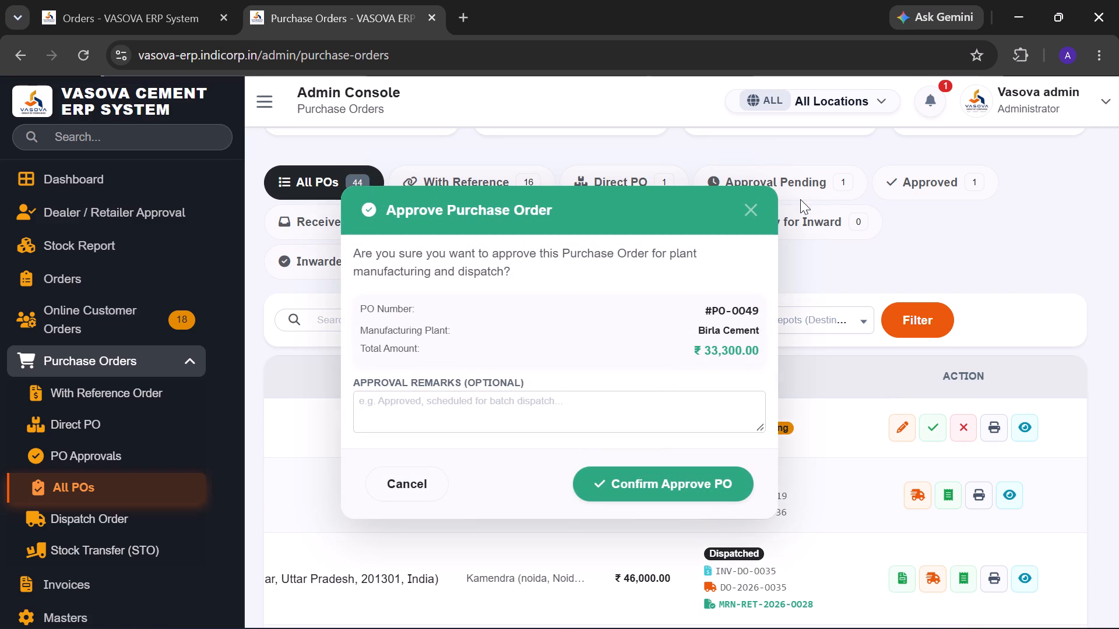
{"action": "left_click", "coordinate": [741, 211]}
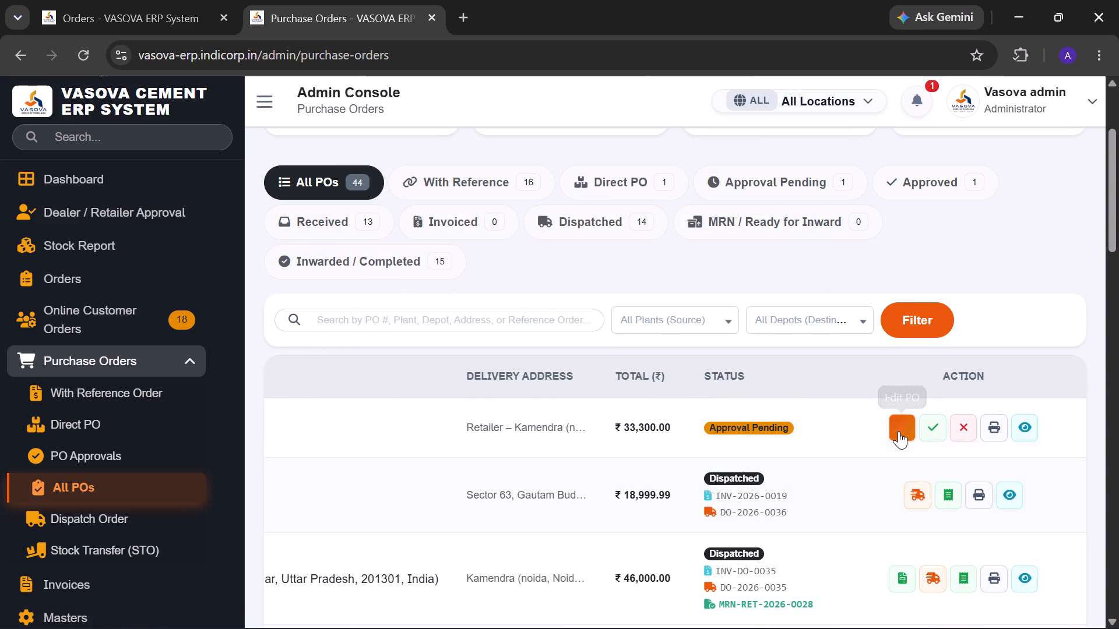
Review purchase order PO-0049's edit form, line items and update confirmation, and leave without saving.
{"action": "left_click", "coordinate": [899, 431]}
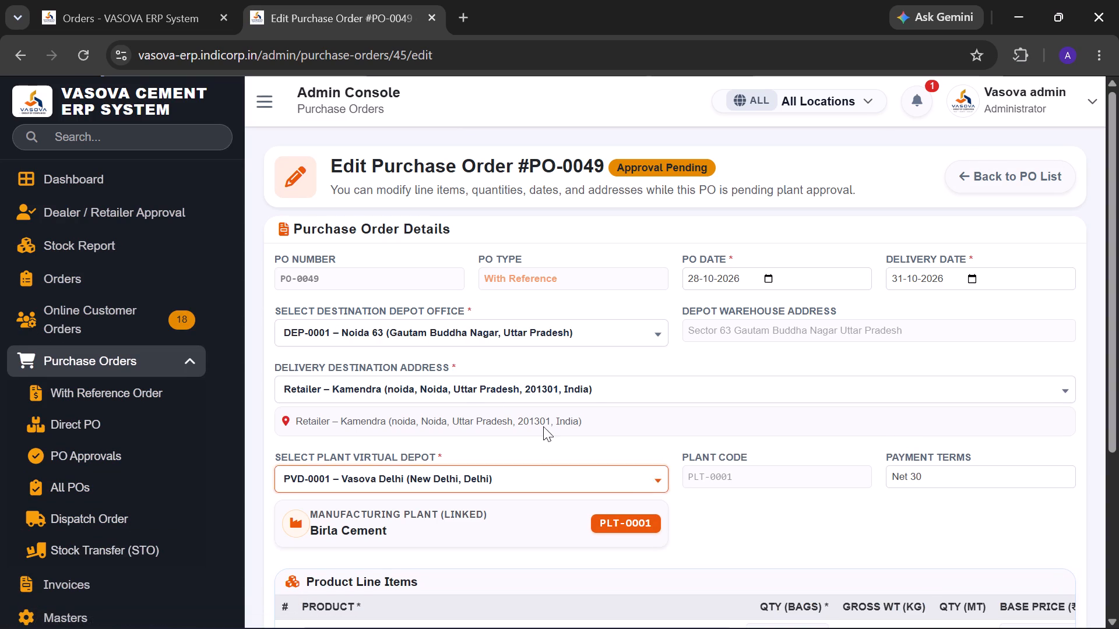
{"action": "scroll", "coordinate": [477, 384], "scroll_direction": "down", "scroll_amount": 1}
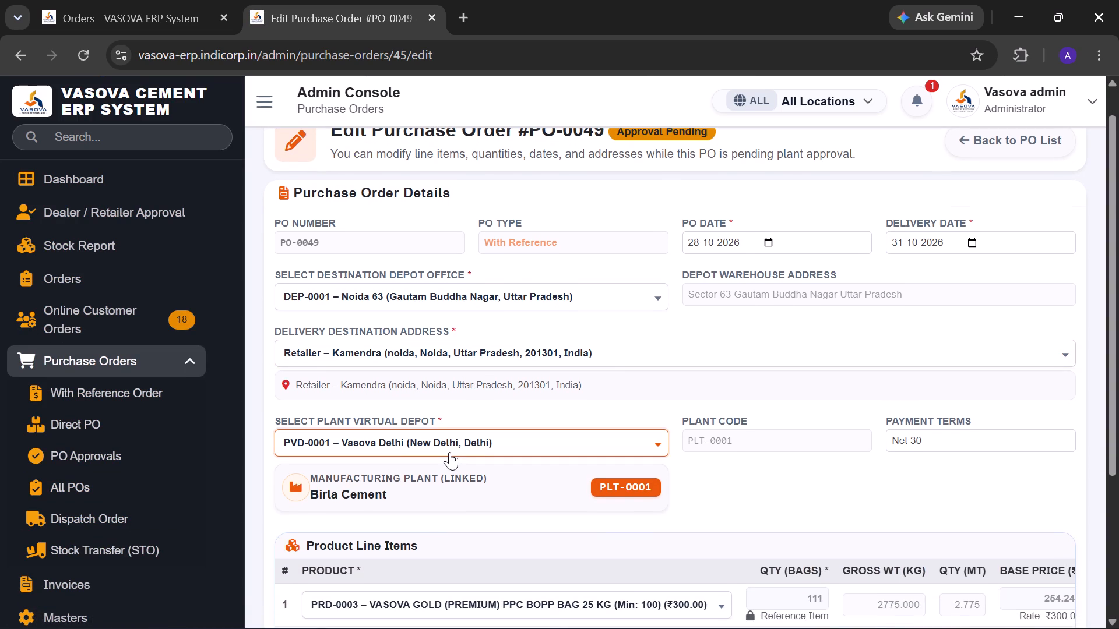
{"action": "scroll", "coordinate": [582, 447], "scroll_direction": "down", "scroll_amount": 6}
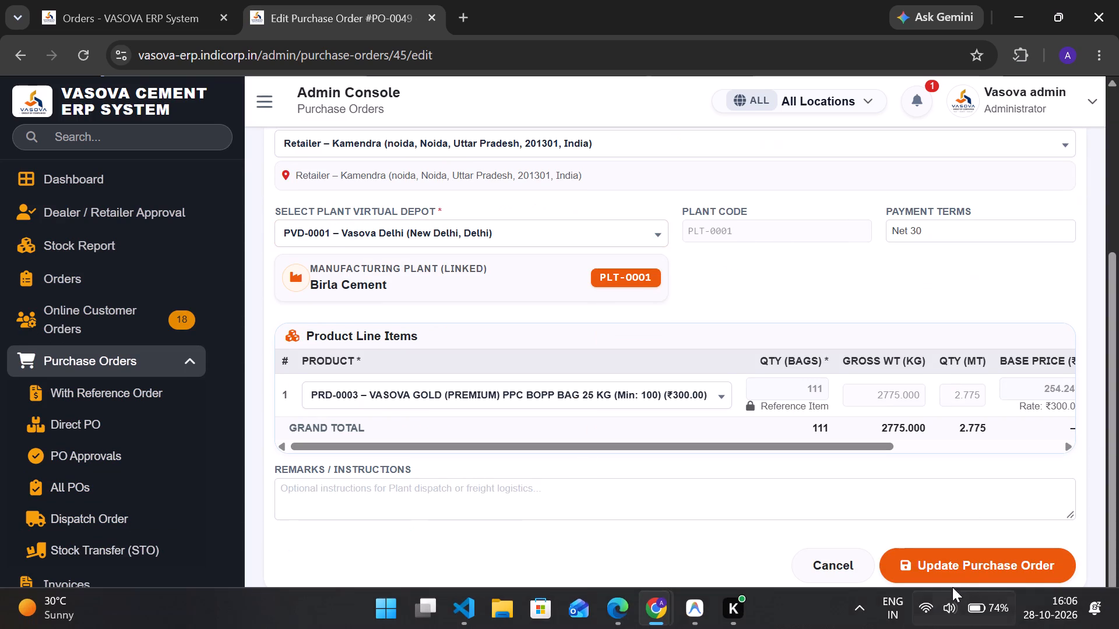
{"action": "left_click", "coordinate": [982, 556]}
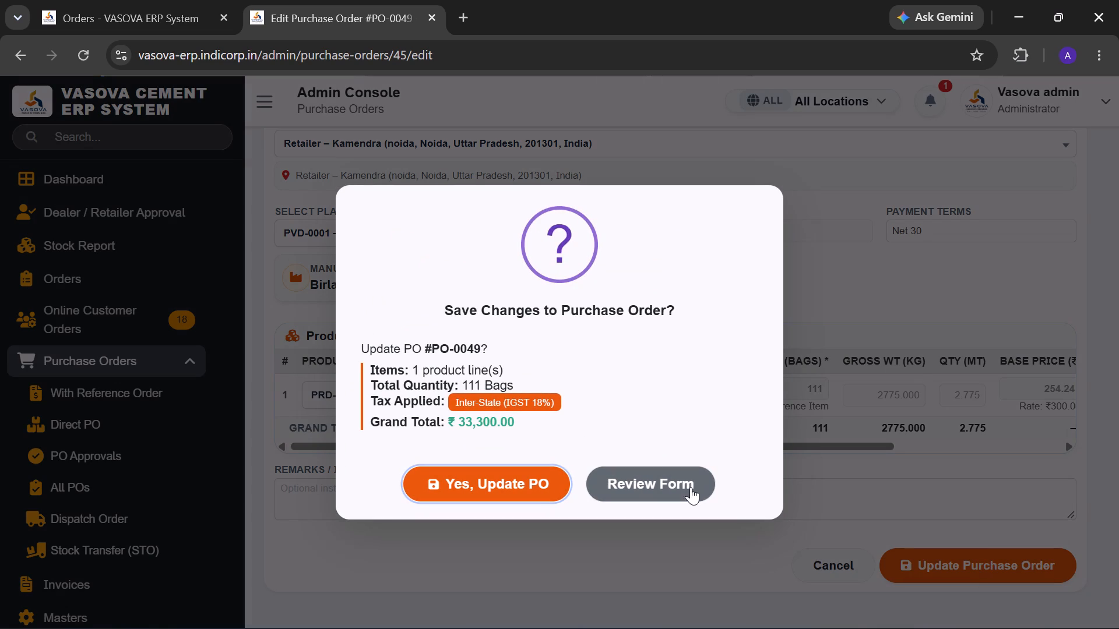
{"action": "left_click", "coordinate": [663, 492]}
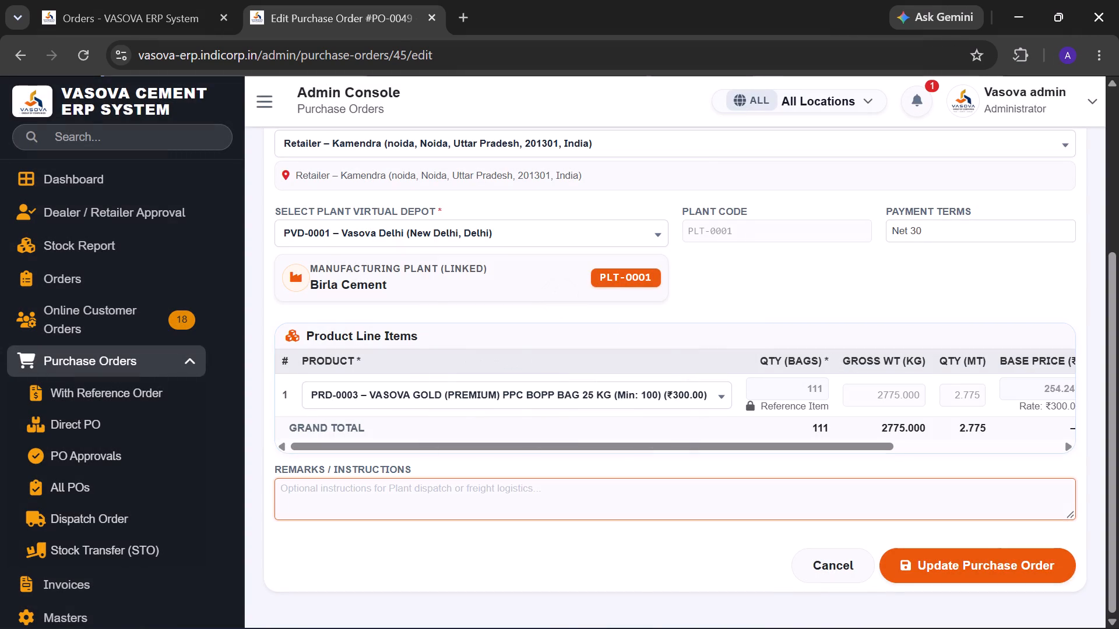
{"action": "left_click", "coordinate": [846, 568]}
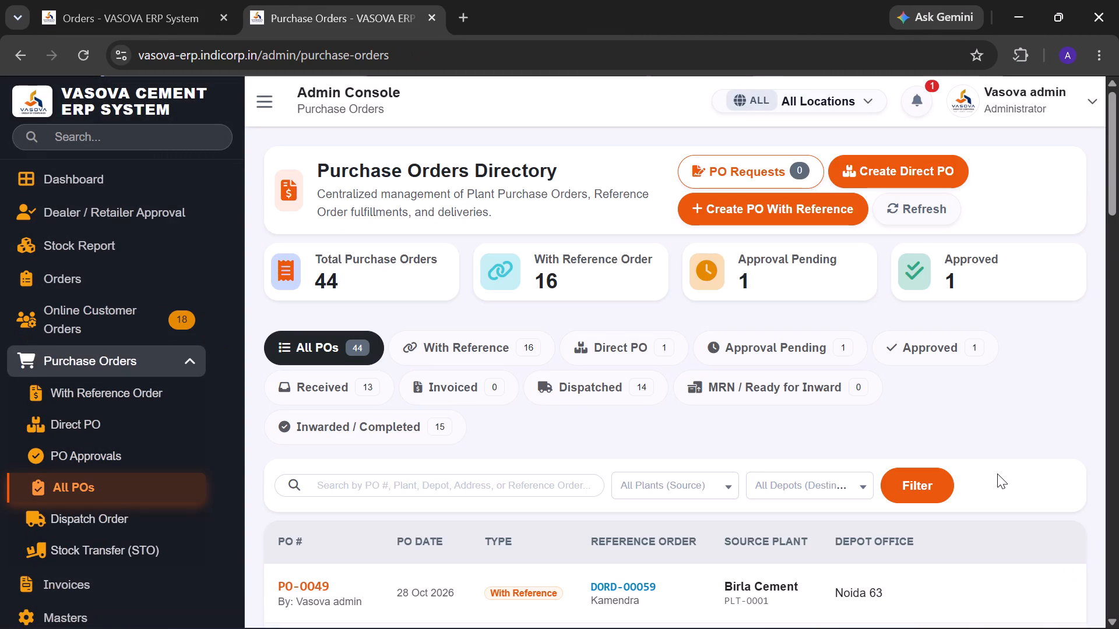
Approve purchase order PO-0049, which references order DORD-00059, for plant manufacturing and dispatch.
{"action": "scroll", "coordinate": [997, 473], "scroll_direction": "left", "scroll_amount": 1}
{"action": "scroll", "coordinate": [942, 441], "scroll_direction": "down", "scroll_amount": 2}
{"action": "scroll", "coordinate": [942, 441], "scroll_direction": "left", "scroll_amount": 7}
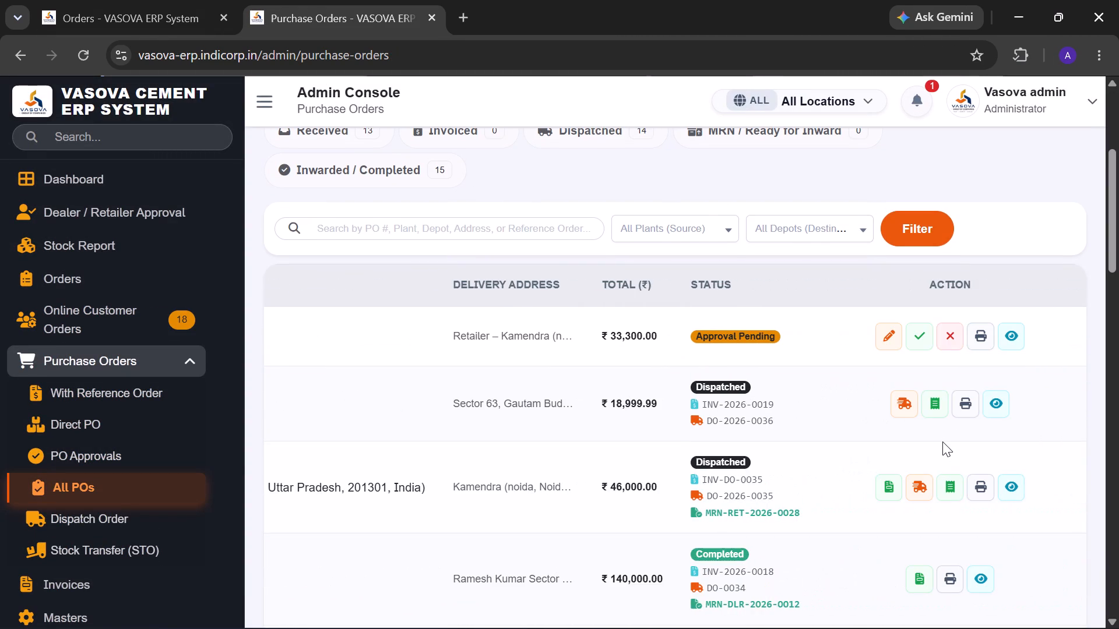
{"action": "left_click", "coordinate": [925, 338]}
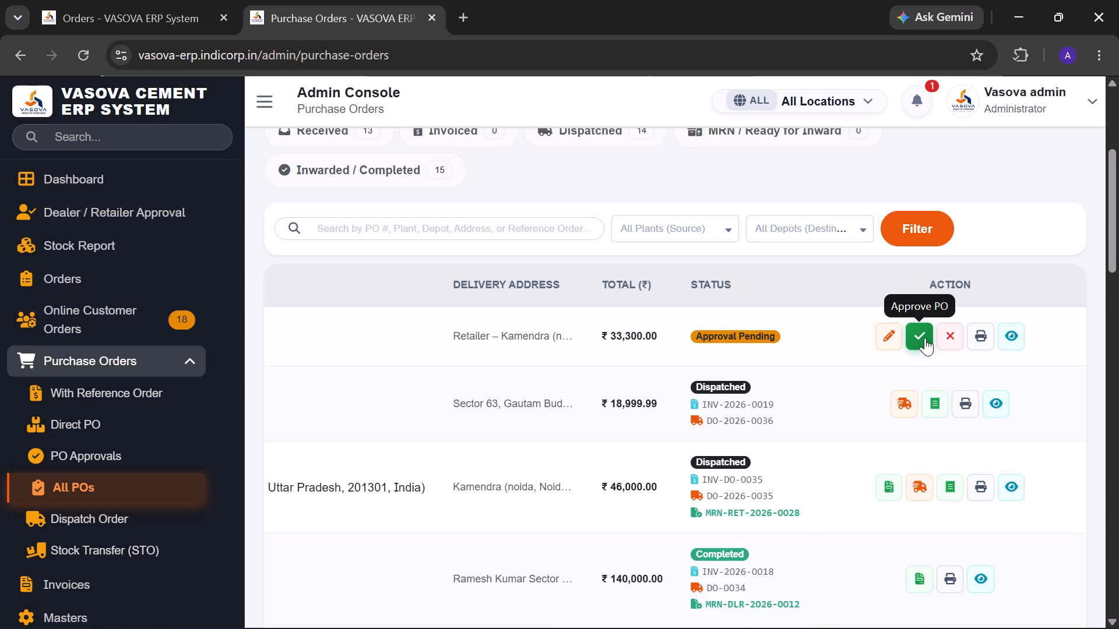
{"action": "left_click", "coordinate": [639, 492]}
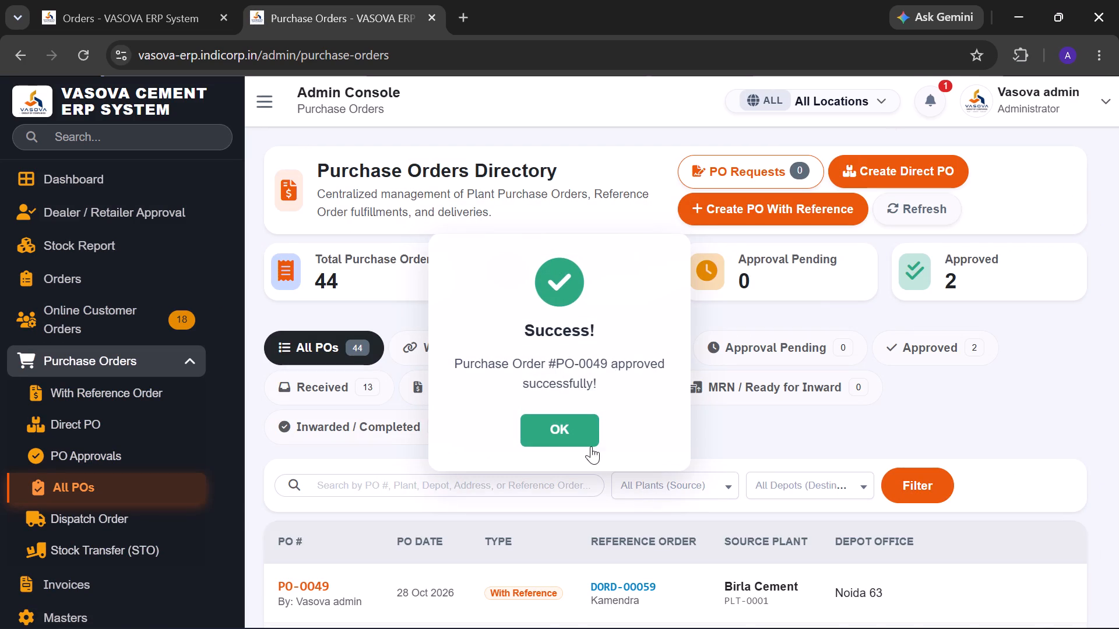
{"action": "left_click", "coordinate": [580, 430]}
Review the plant receipt form for purchase order PO-0049 and close it without confirming receipt.
{"action": "scroll", "coordinate": [727, 472], "scroll_direction": "down", "scroll_amount": 2}
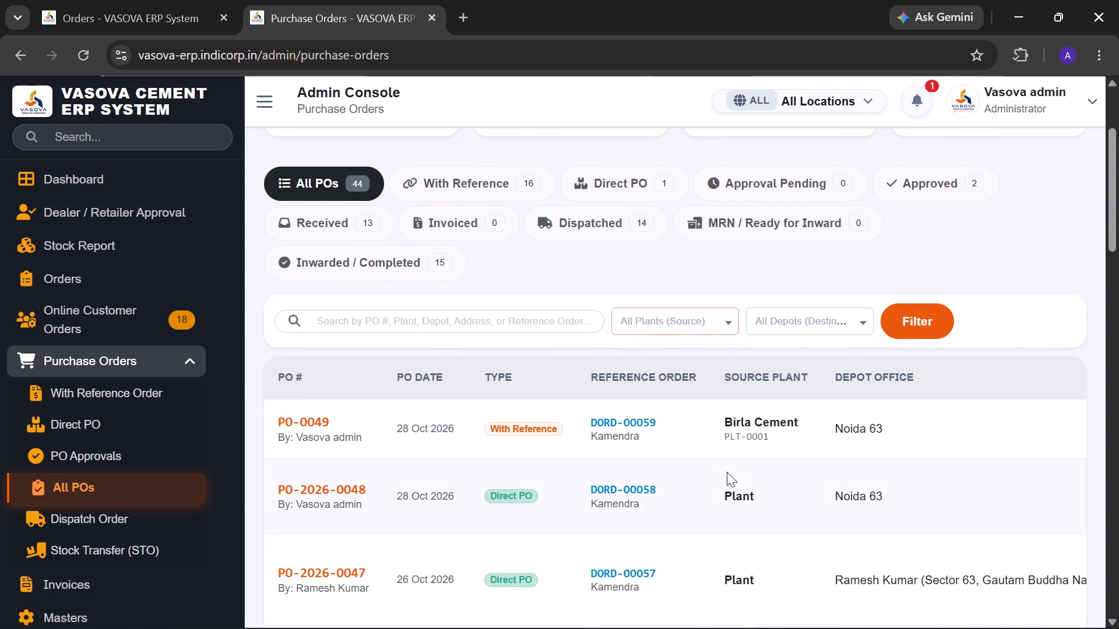
{"action": "scroll", "coordinate": [727, 472], "scroll_direction": "left", "scroll_amount": 6}
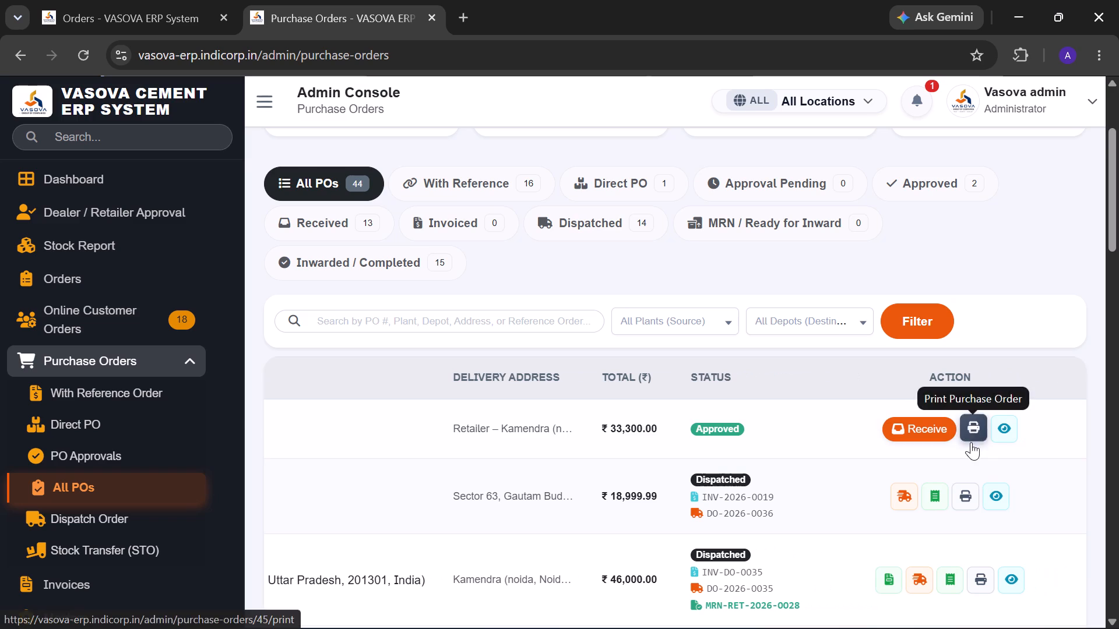
{"action": "left_click", "coordinate": [931, 430]}
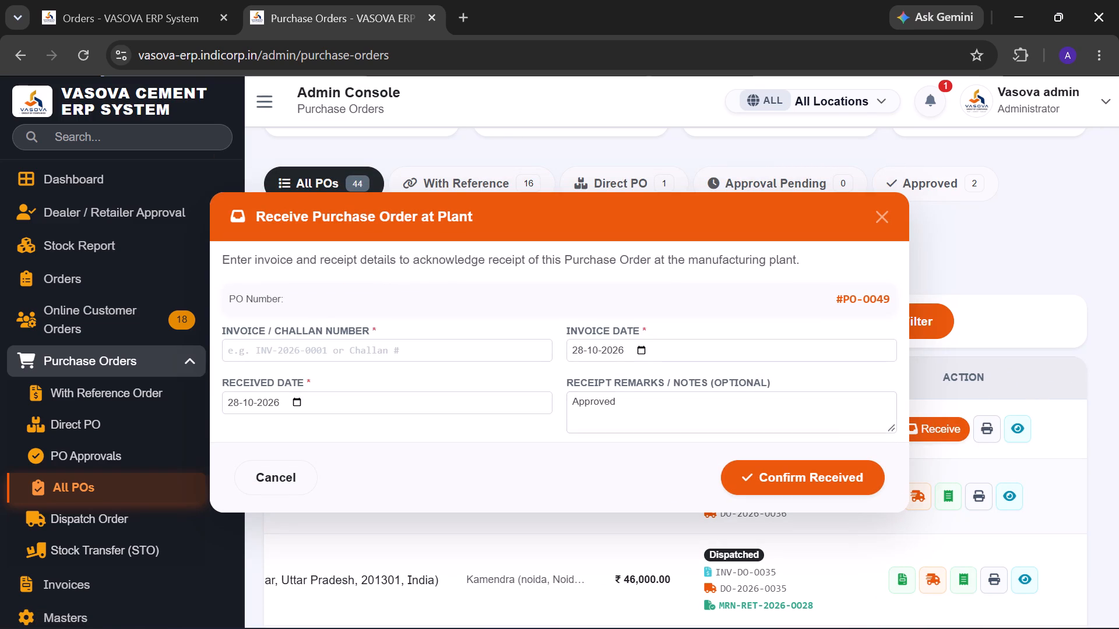
{"action": "left_click", "coordinate": [873, 231]}
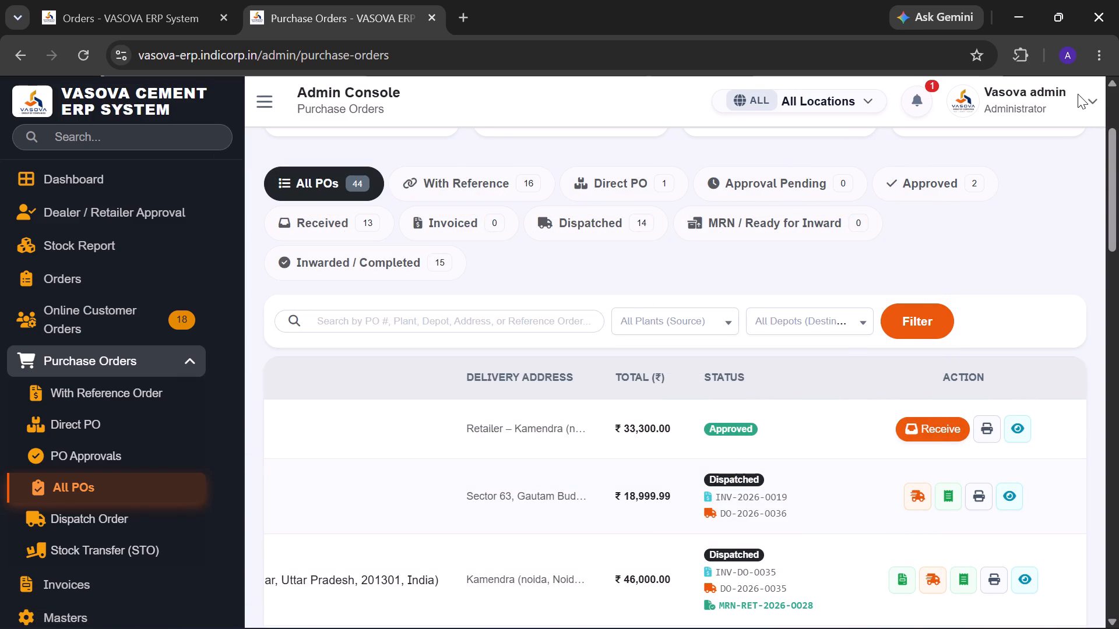
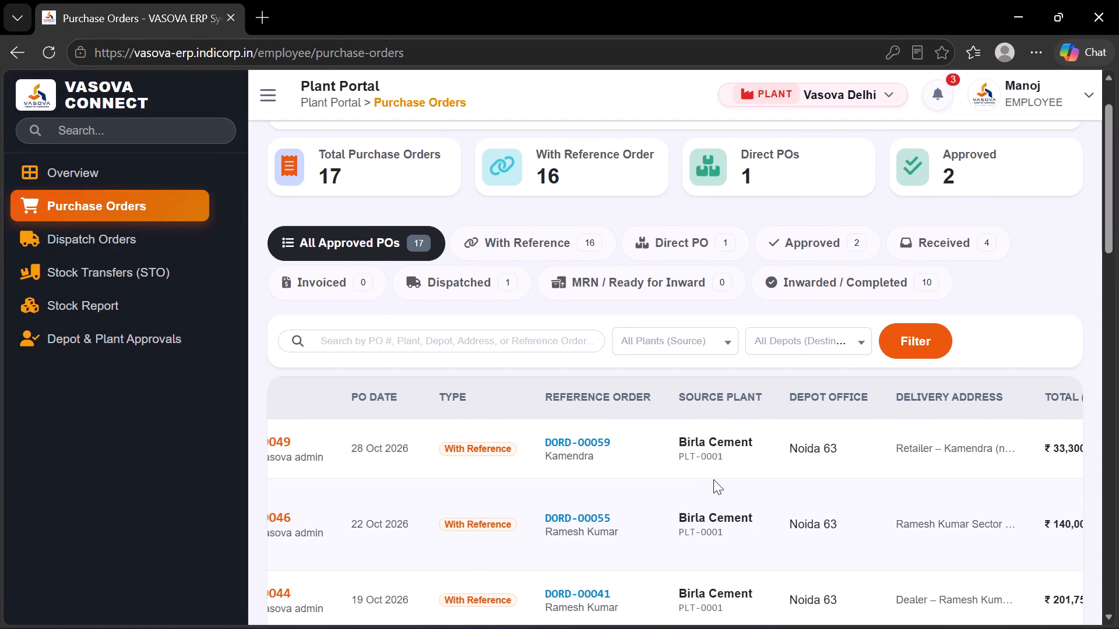
Receive purchase order PO-0049 at the plant with invoice/challan number INV-12331 and confirm the receipt.
{"action": "scroll", "coordinate": [713, 479], "scroll_direction": "right", "scroll_amount": 1}
{"action": "scroll", "coordinate": [844, 475], "scroll_direction": "left", "scroll_amount": 5}
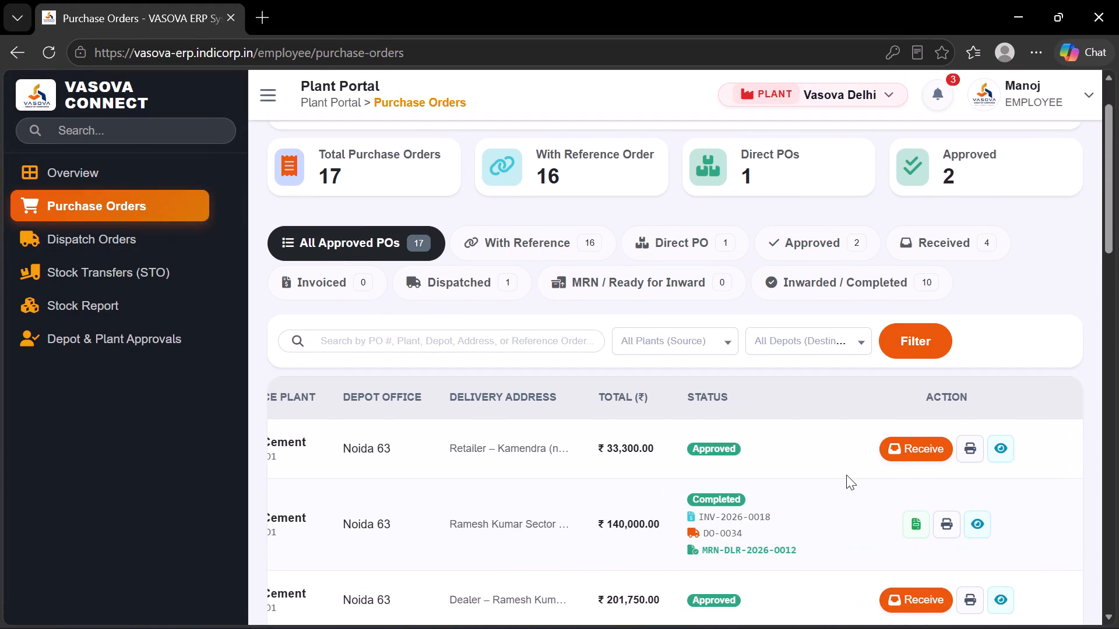
{"action": "left_click", "coordinate": [918, 457]}
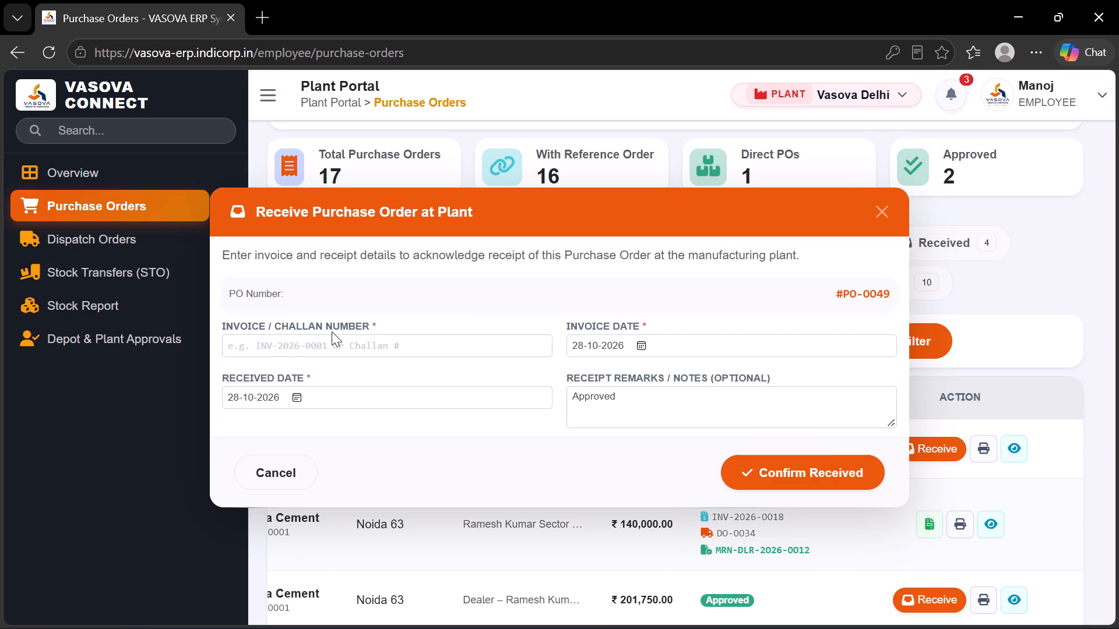
{"action": "left_click", "coordinate": [326, 345]}
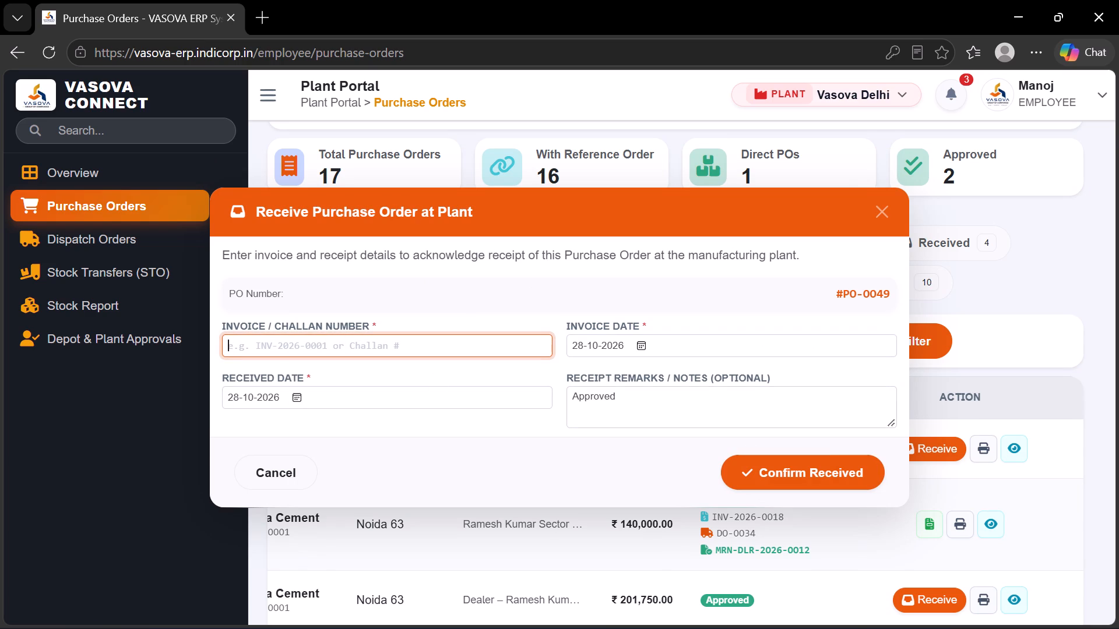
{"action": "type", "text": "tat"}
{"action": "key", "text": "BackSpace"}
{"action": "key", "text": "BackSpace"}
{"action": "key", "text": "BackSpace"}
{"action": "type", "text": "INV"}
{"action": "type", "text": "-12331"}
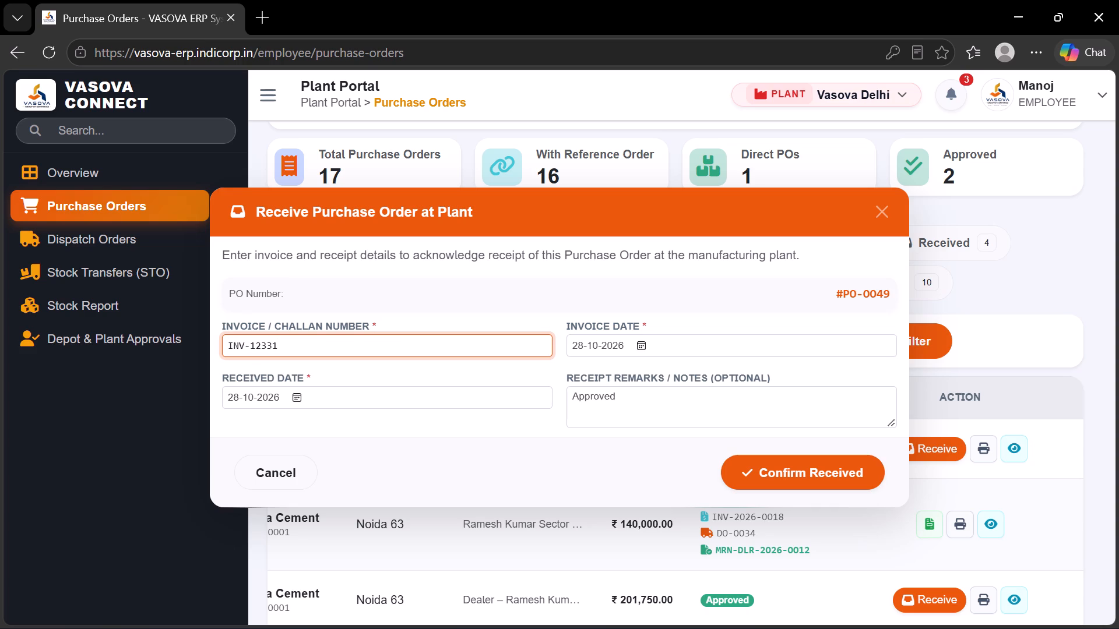
{"action": "left_click", "coordinate": [812, 467]}
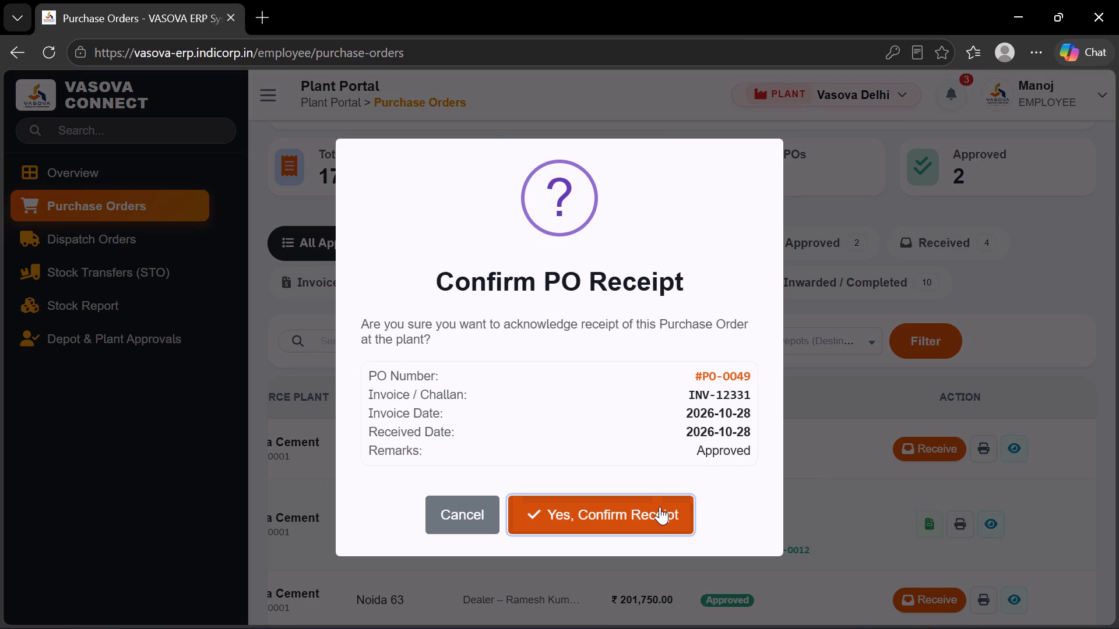
{"action": "left_click", "coordinate": [660, 507]}
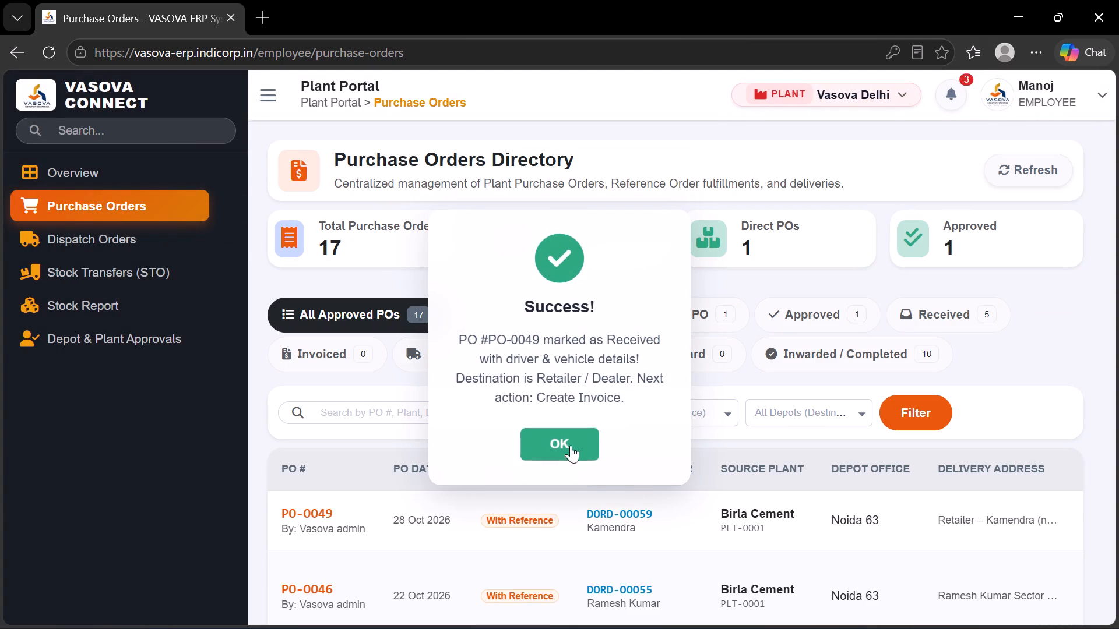
{"action": "left_click", "coordinate": [566, 439]}
Create and issue the GST tax invoice for purchase order PO-0049, keeping the FOB – Free On Board type and leaving notes empty.
{"action": "scroll", "coordinate": [724, 544], "scroll_direction": "left", "scroll_amount": 3}
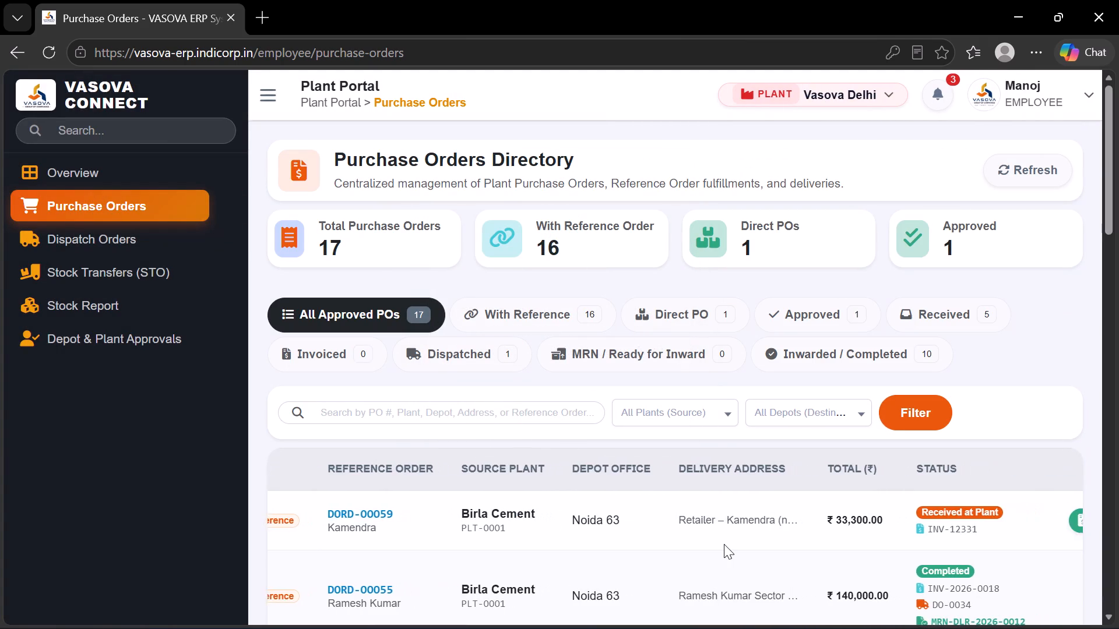
{"action": "scroll", "coordinate": [724, 544], "scroll_direction": "left", "scroll_amount": 2}
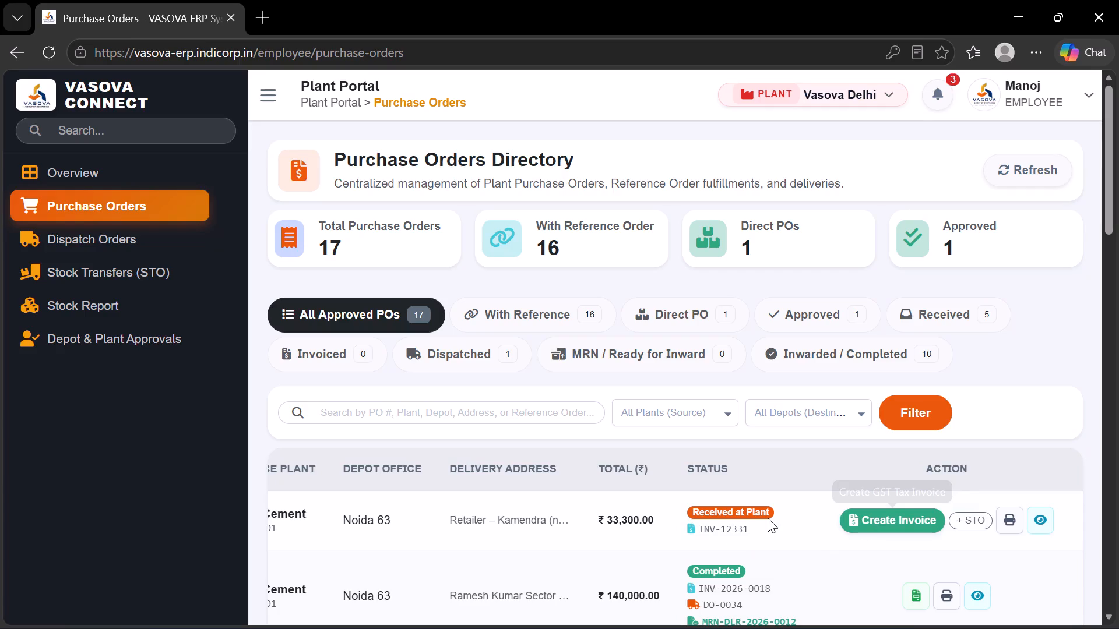
{"action": "left_click", "coordinate": [887, 525]}
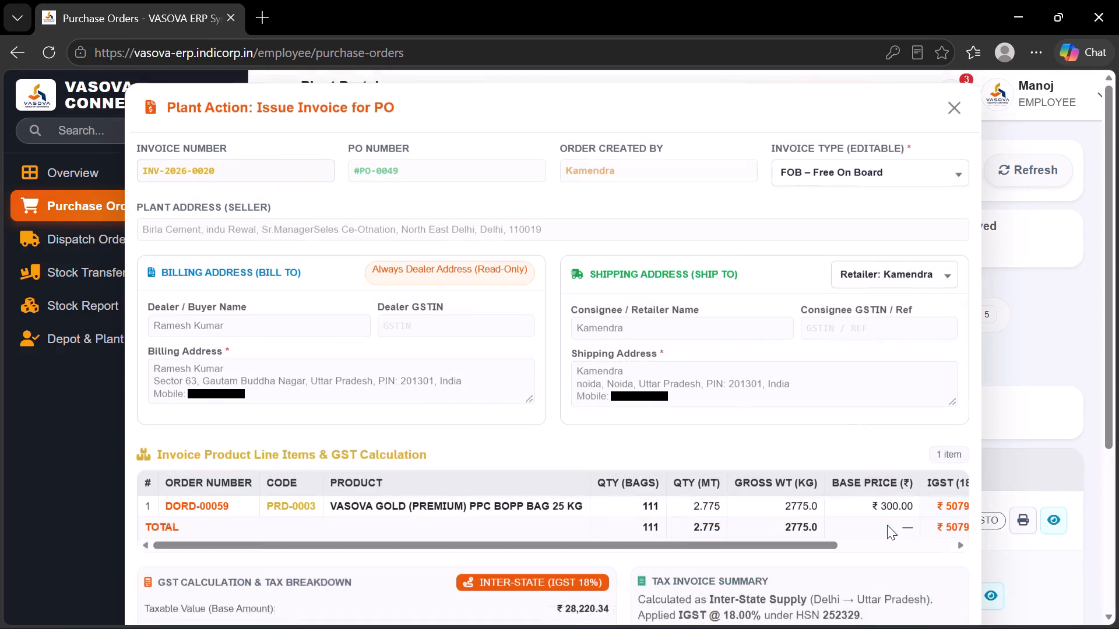
{"action": "scroll", "coordinate": [593, 408], "scroll_direction": "down", "scroll_amount": 1}
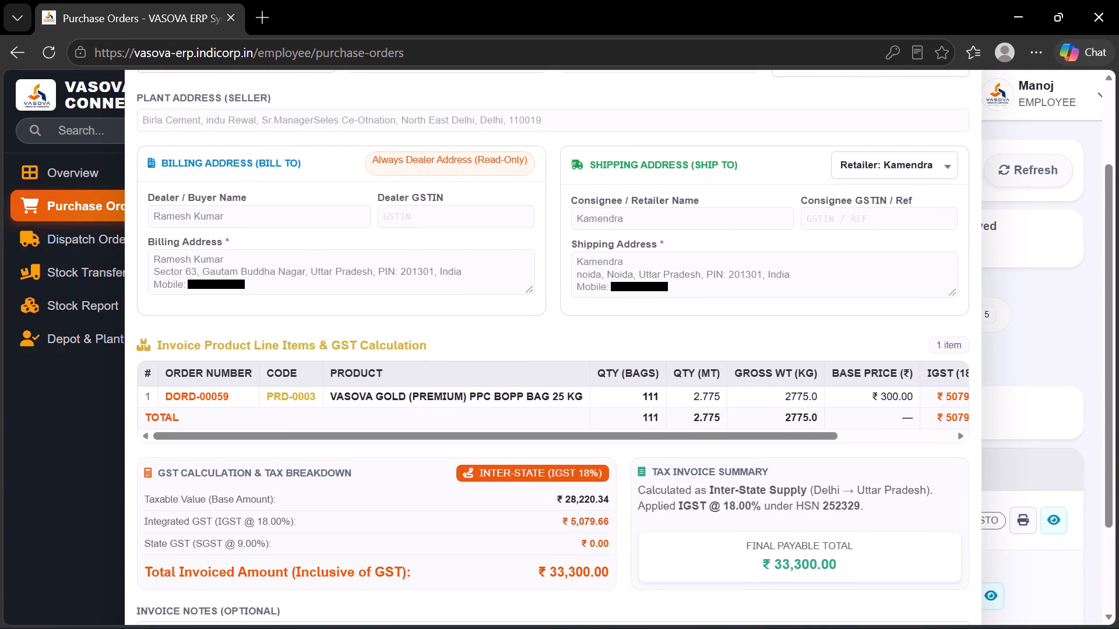
{"action": "scroll", "coordinate": [593, 408], "scroll_direction": "down", "scroll_amount": 3}
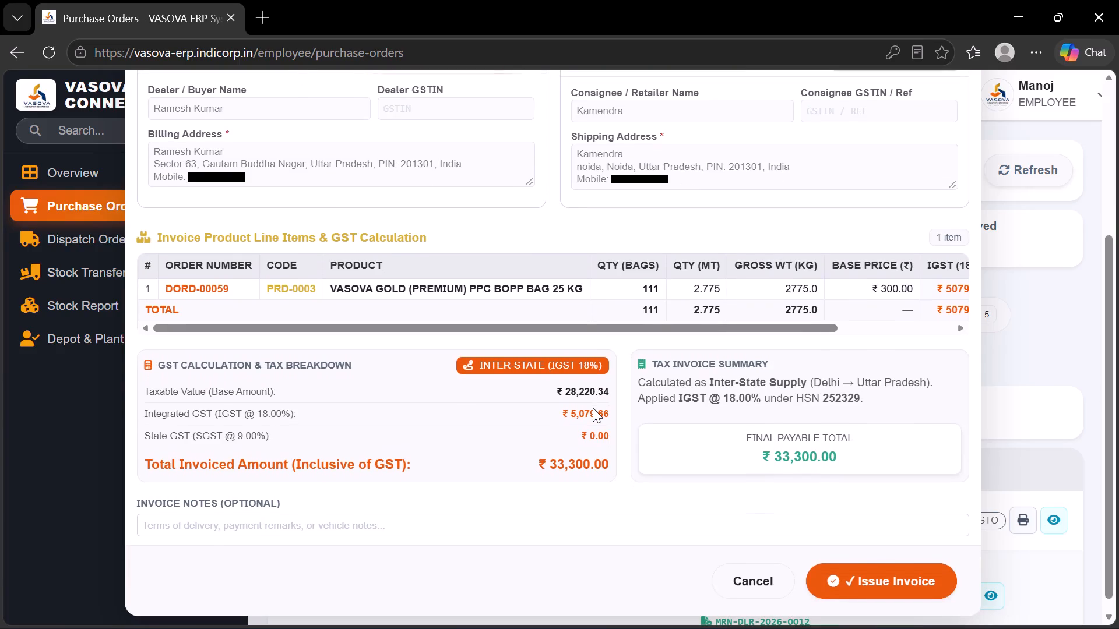
{"action": "scroll", "coordinate": [593, 408], "scroll_direction": "up", "scroll_amount": 4}
{"action": "scroll", "coordinate": [593, 408], "scroll_direction": "down", "scroll_amount": 1}
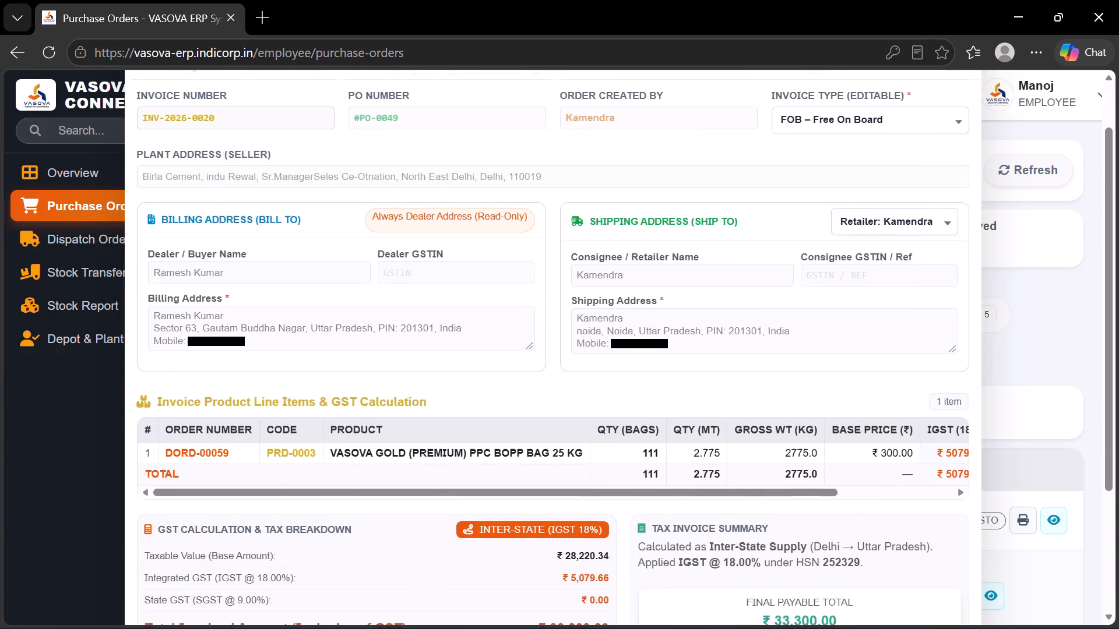
{"action": "scroll", "coordinate": [593, 408], "scroll_direction": "down", "scroll_amount": 1}
{"action": "scroll", "coordinate": [783, 451], "scroll_direction": "down", "scroll_amount": 2}
{"action": "left_click", "coordinate": [906, 568]}
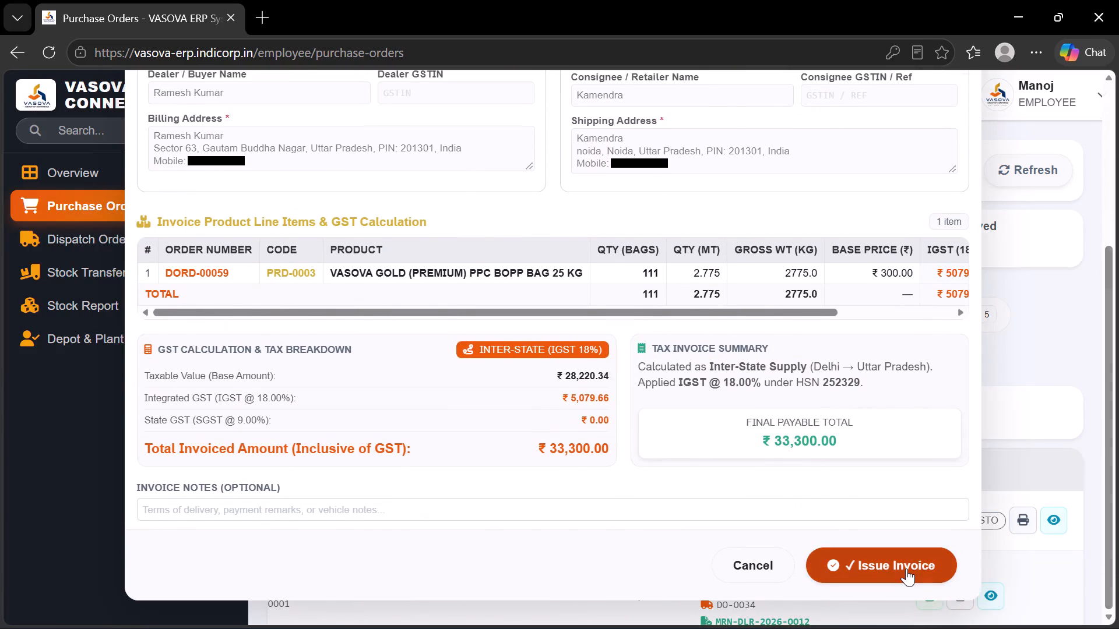
{"action": "left_click", "coordinate": [613, 511]}
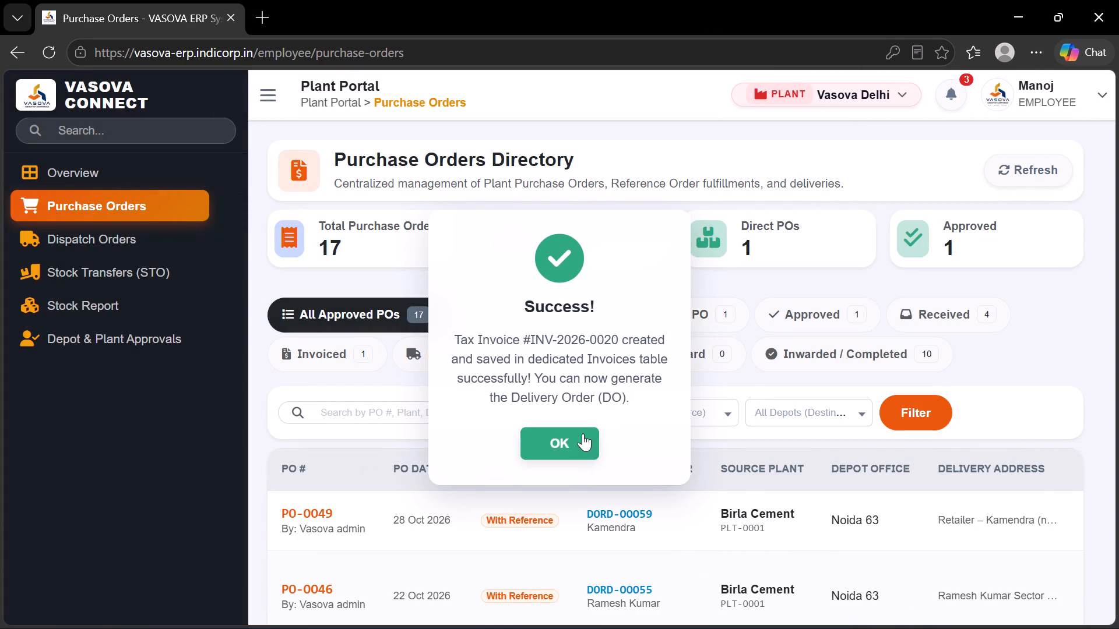
{"action": "left_click", "coordinate": [583, 433]}
Switch to the admin console in Chrome, refresh the purchase orders list and check the POs pending approval.
{"action": "scroll", "coordinate": [851, 526], "scroll_direction": "left", "scroll_amount": 5}
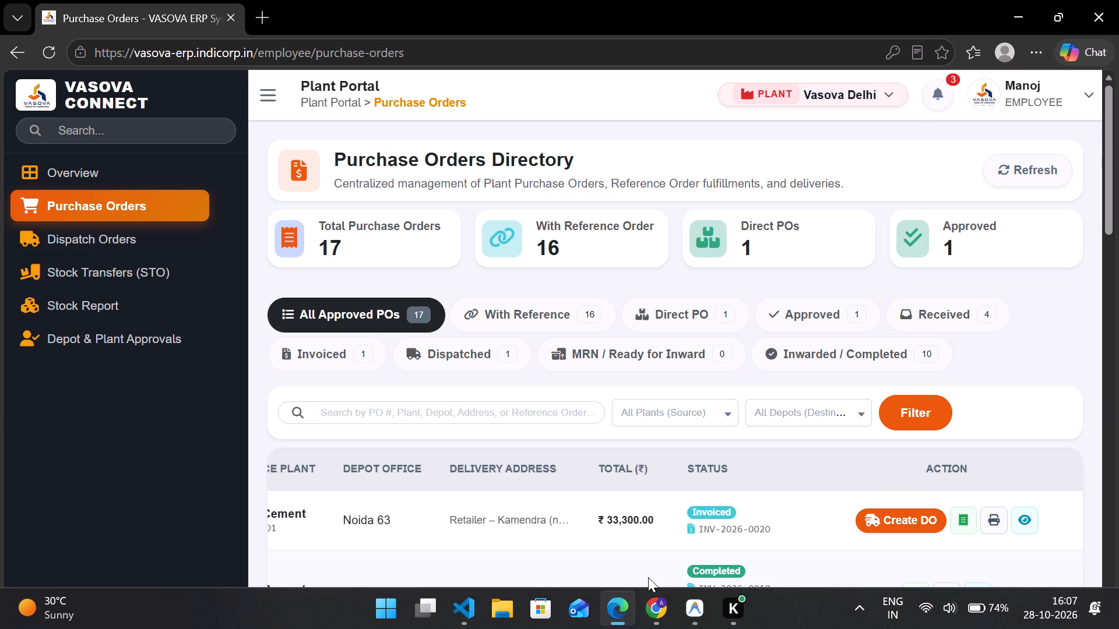
{"action": "left_click", "coordinate": [638, 628]}
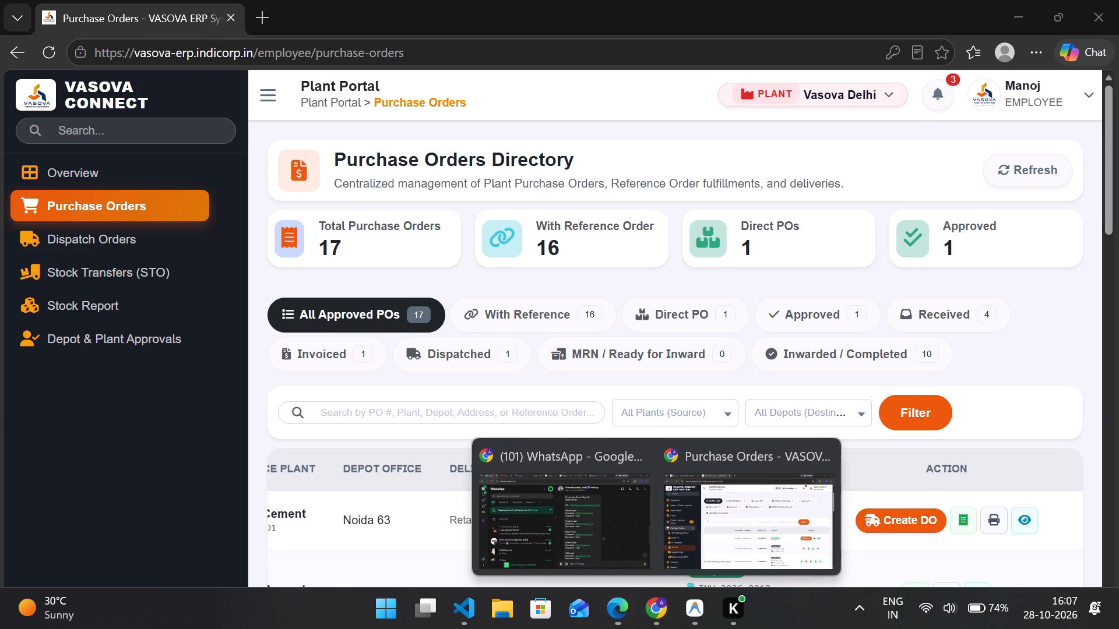
{"action": "left_click", "coordinate": [717, 546]}
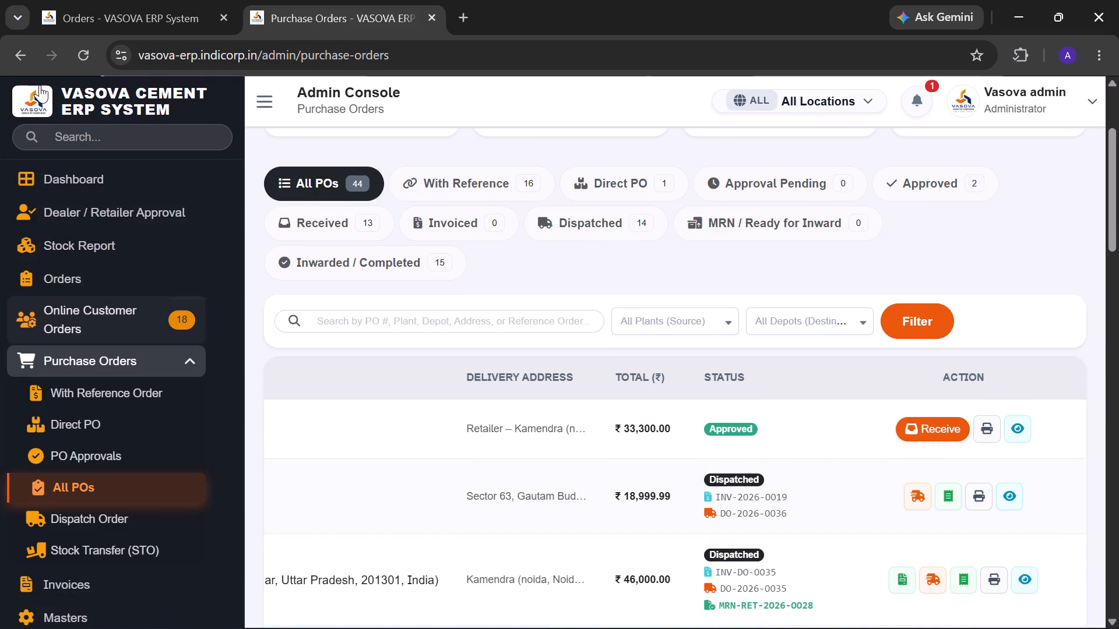
{"action": "left_click", "coordinate": [80, 62]}
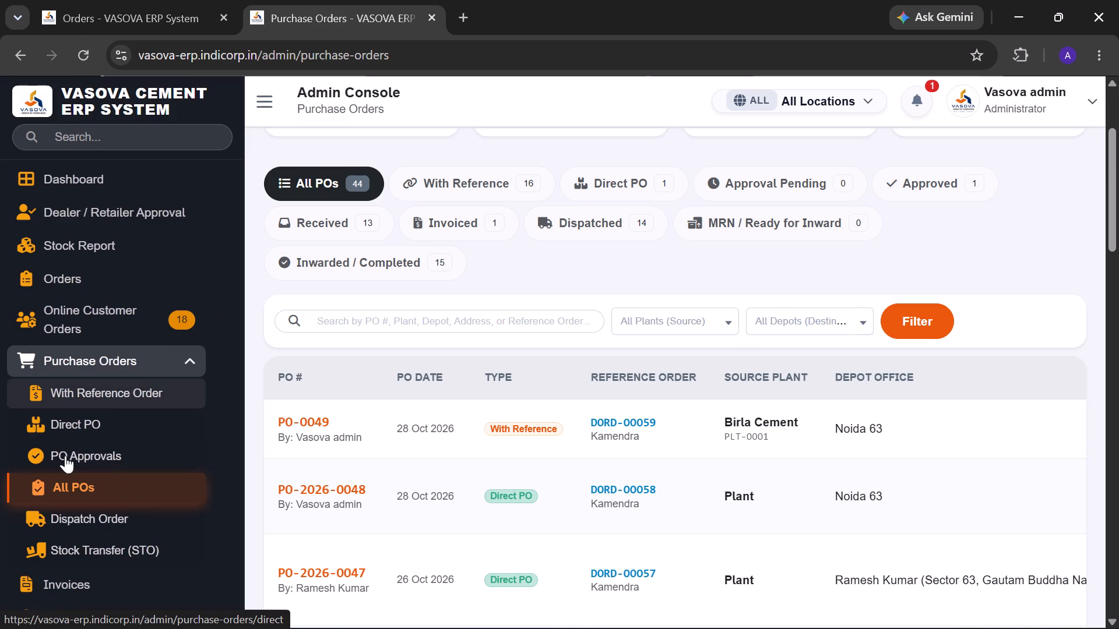
{"action": "left_click", "coordinate": [60, 462]}
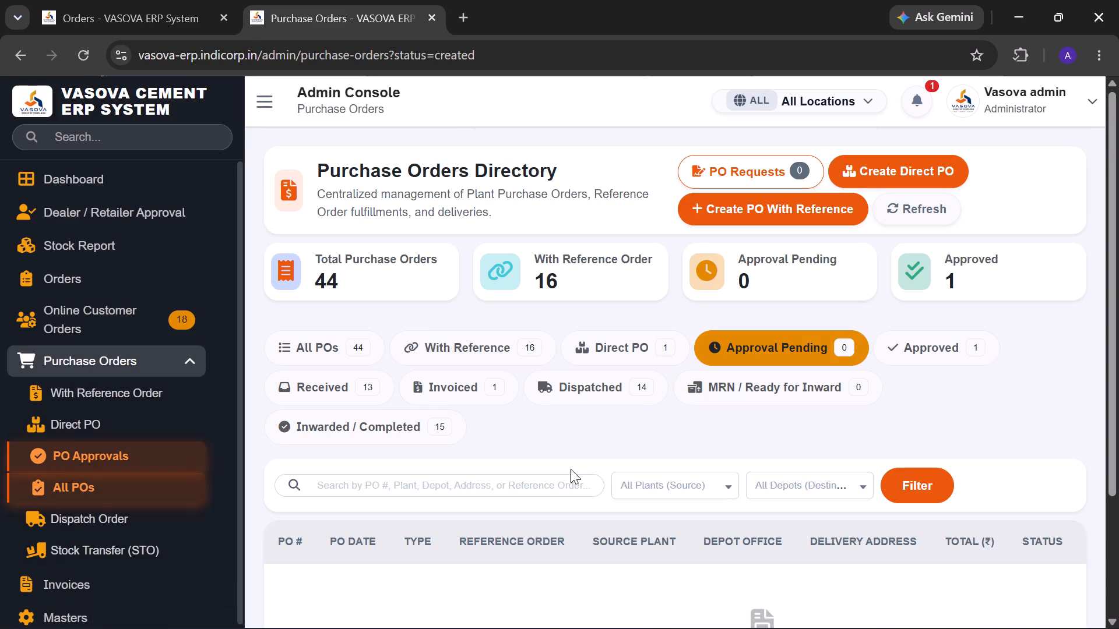
{"action": "scroll", "coordinate": [105, 510], "scroll_direction": "down", "scroll_amount": 1}
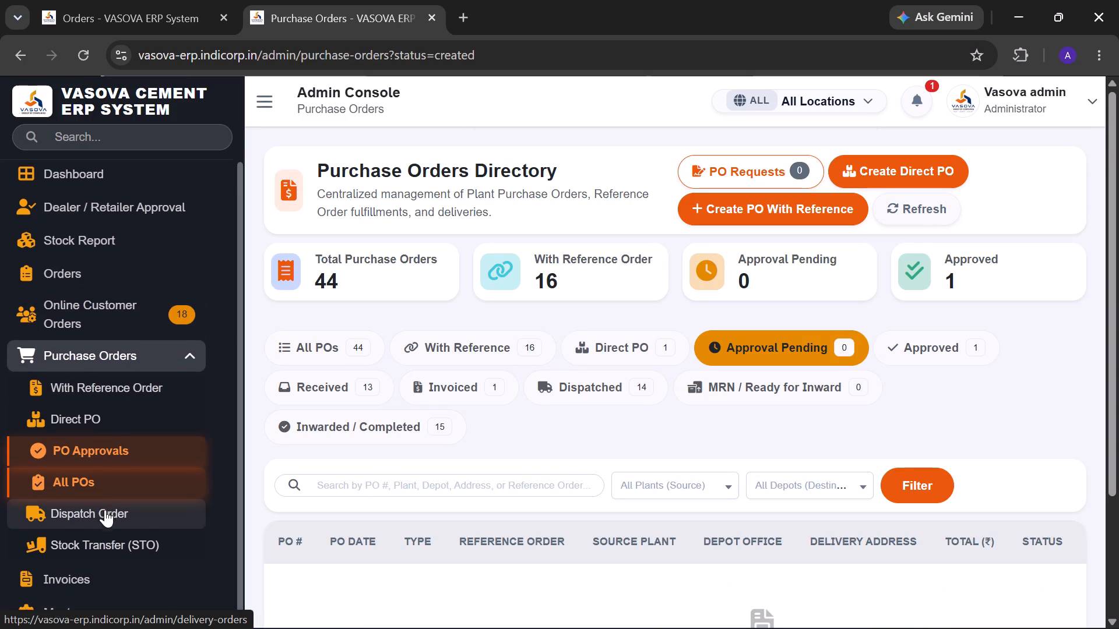
{"action": "scroll", "coordinate": [105, 510], "scroll_direction": "down", "scroll_amount": 1}
Examine the PO-0049 invoice entry in the admin Tax Invoices Register, including its parties, quantity, amount, status and actions.
{"action": "left_click", "coordinate": [80, 573]}
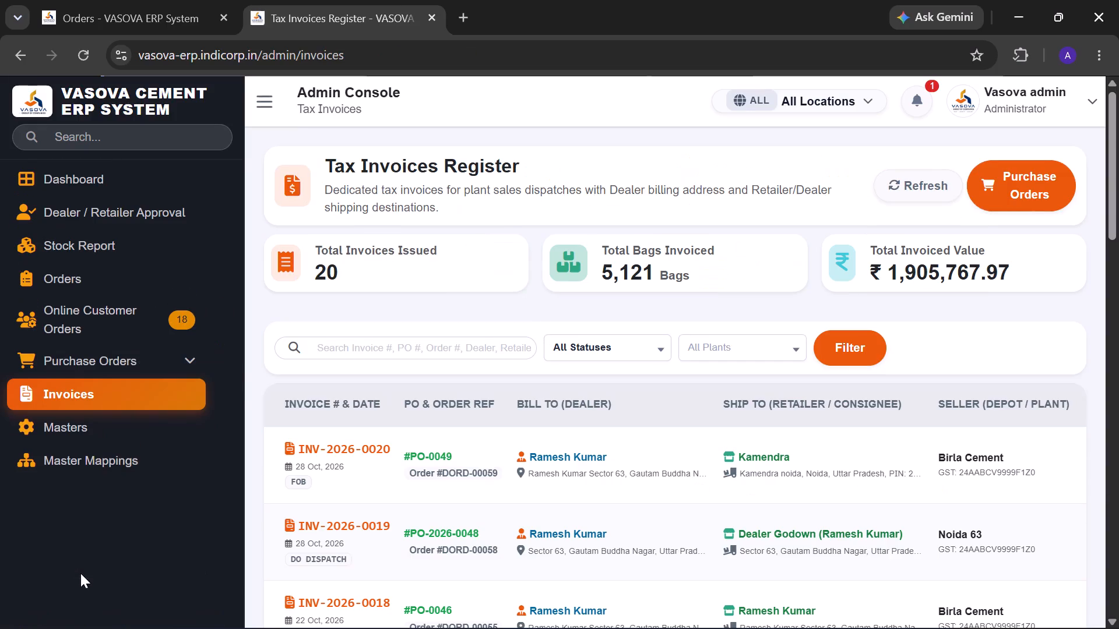
{"action": "scroll", "coordinate": [610, 460], "scroll_direction": "left", "scroll_amount": 9}
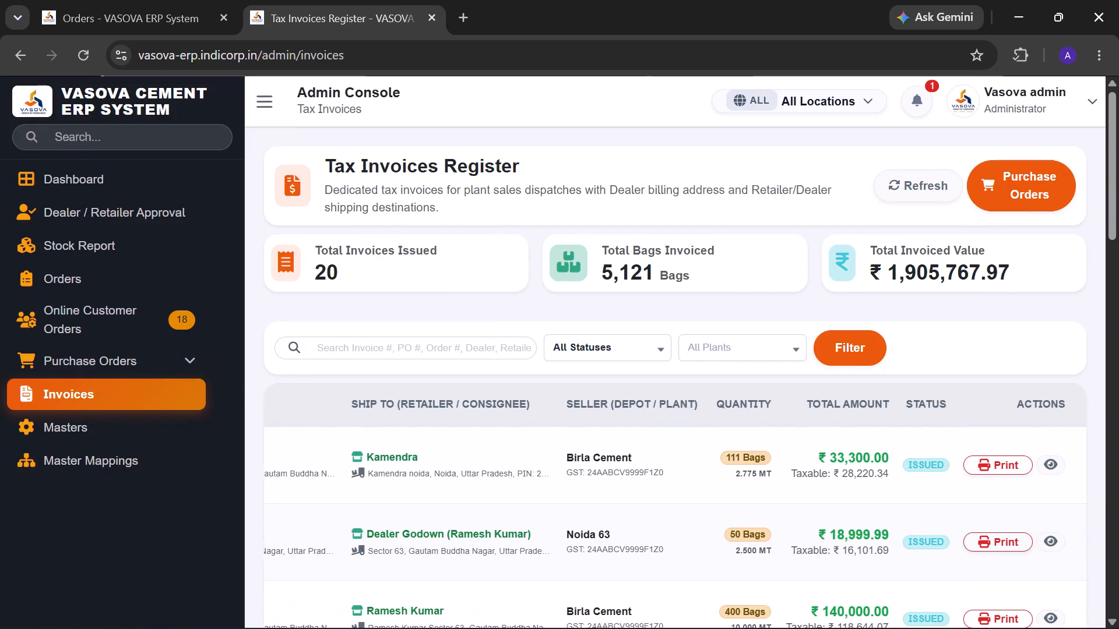
{"action": "scroll", "coordinate": [610, 460], "scroll_direction": "right", "scroll_amount": 5}
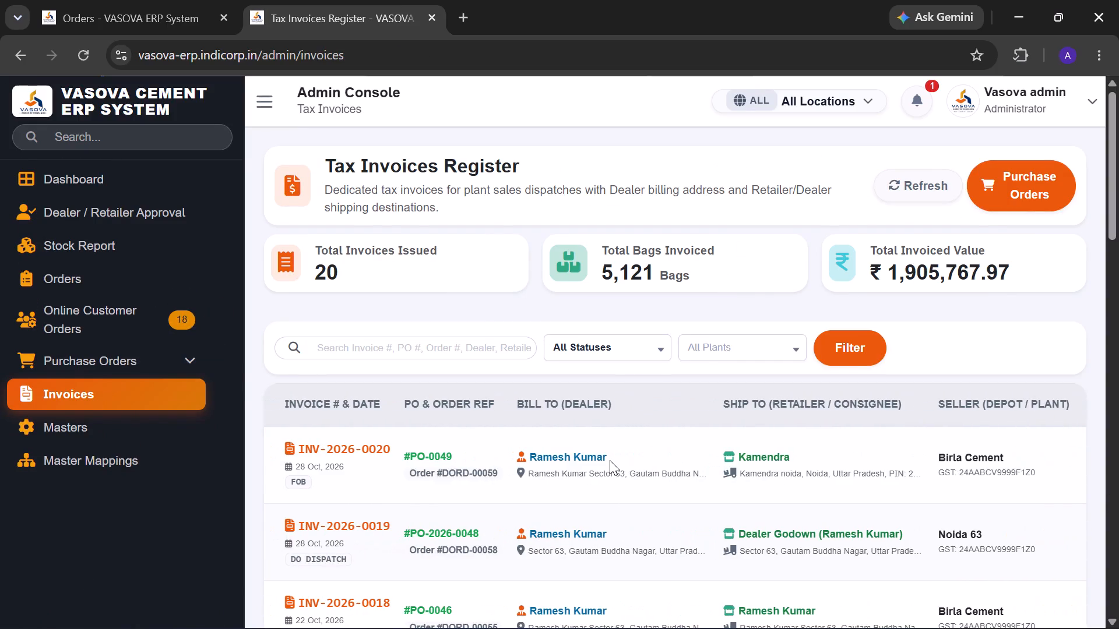
{"action": "scroll", "coordinate": [610, 460], "scroll_direction": "right", "scroll_amount": 2}
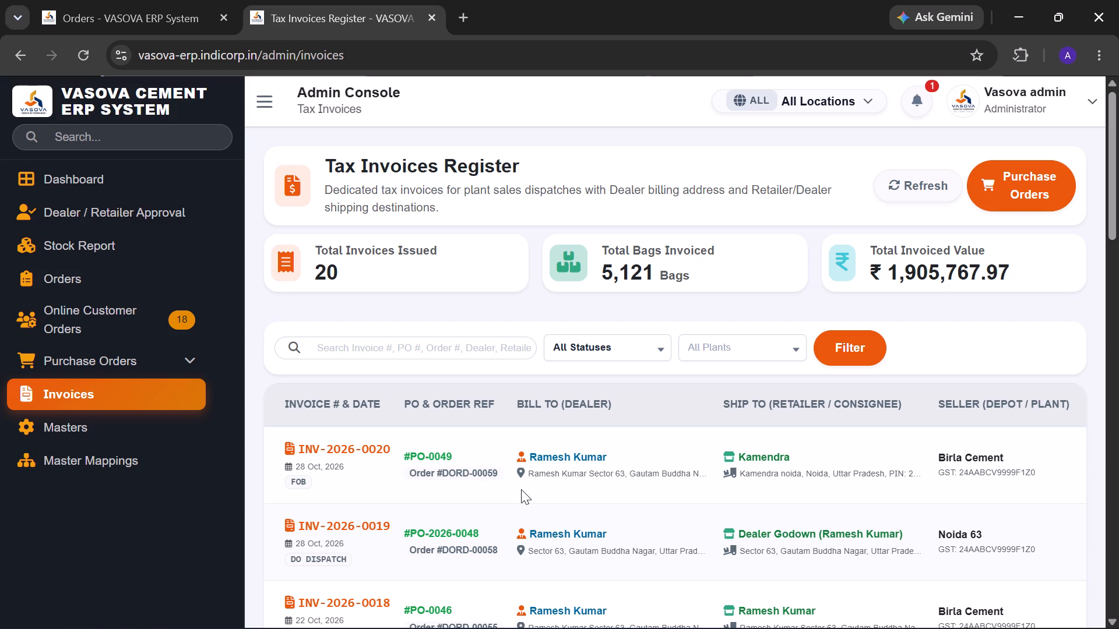
{"action": "scroll", "coordinate": [521, 489], "scroll_direction": "down", "scroll_amount": 3}
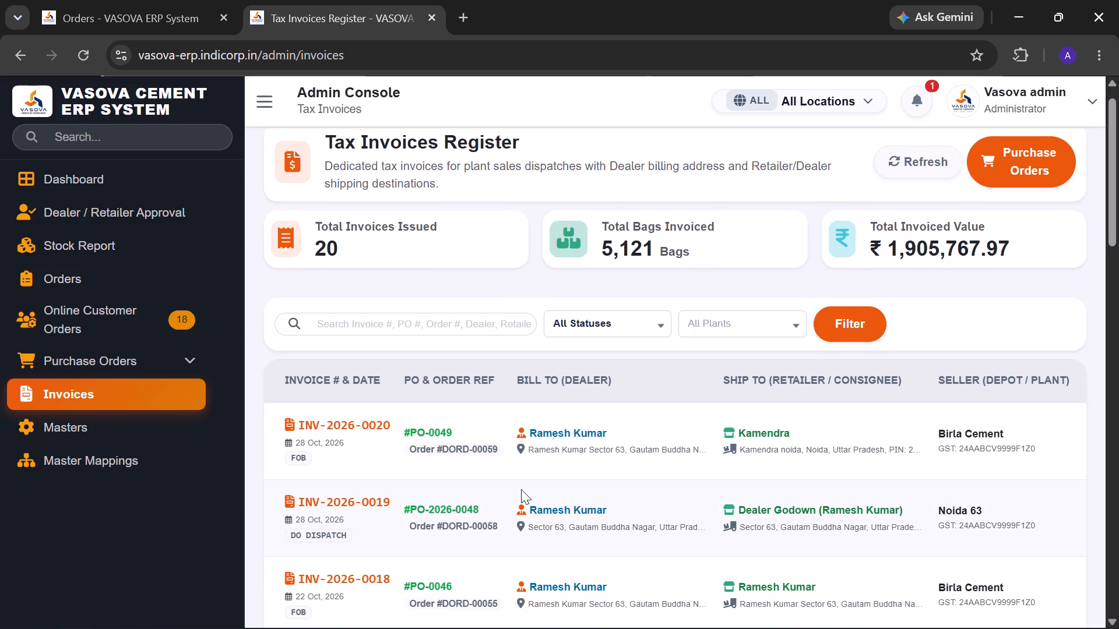
{"action": "scroll", "coordinate": [687, 508], "scroll_direction": "left", "scroll_amount": 4}
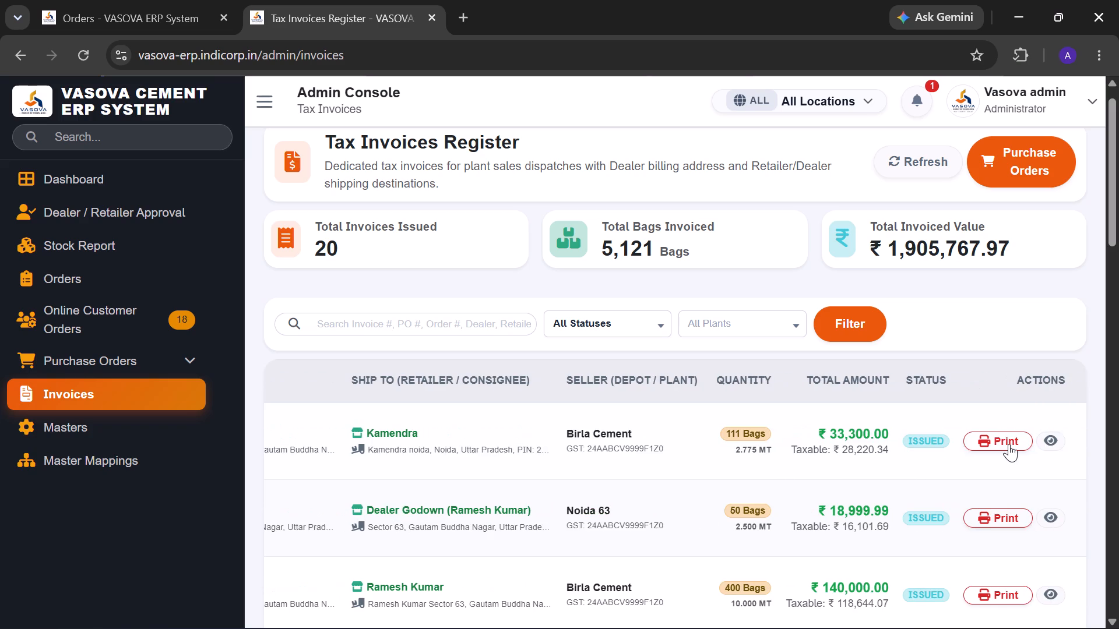
{"action": "scroll", "coordinate": [734, 480], "scroll_direction": "right", "scroll_amount": 2}
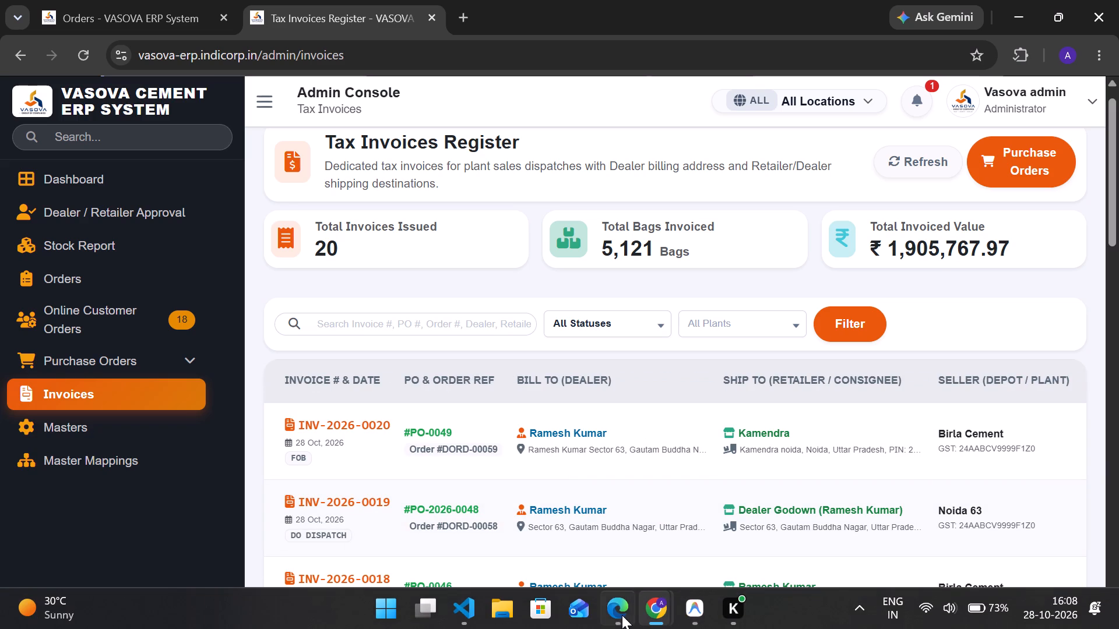
Switch back to the plant portal in Edge, start a dispatch order for PO-0049 and enter the driver's name.
{"action": "left_click", "coordinate": [621, 615]}
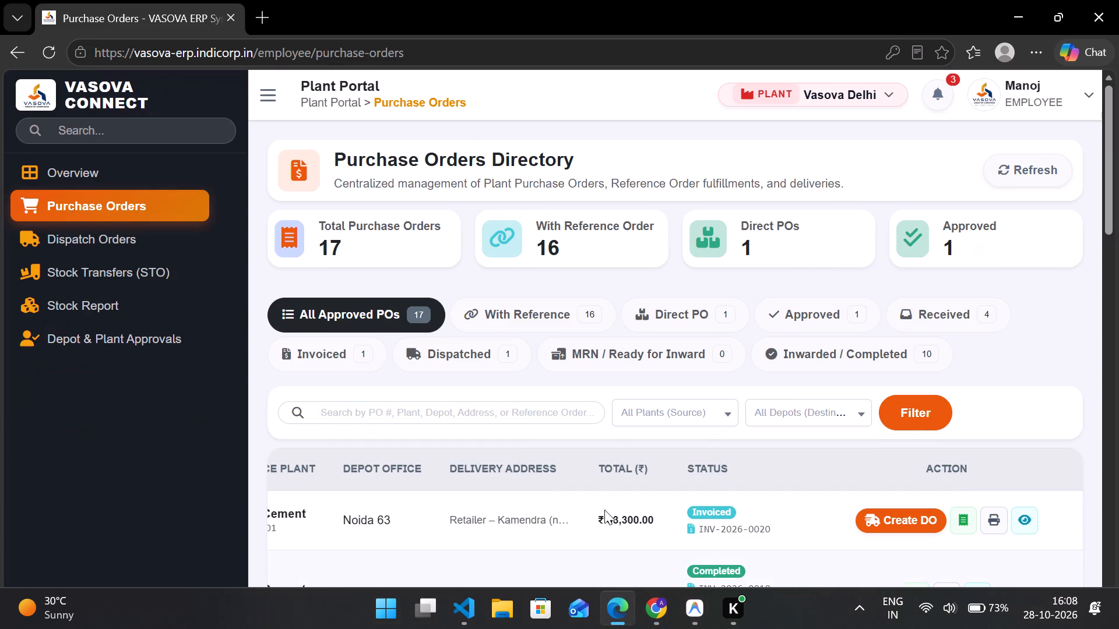
{"action": "scroll", "coordinate": [603, 482], "scroll_direction": "down", "scroll_amount": 2}
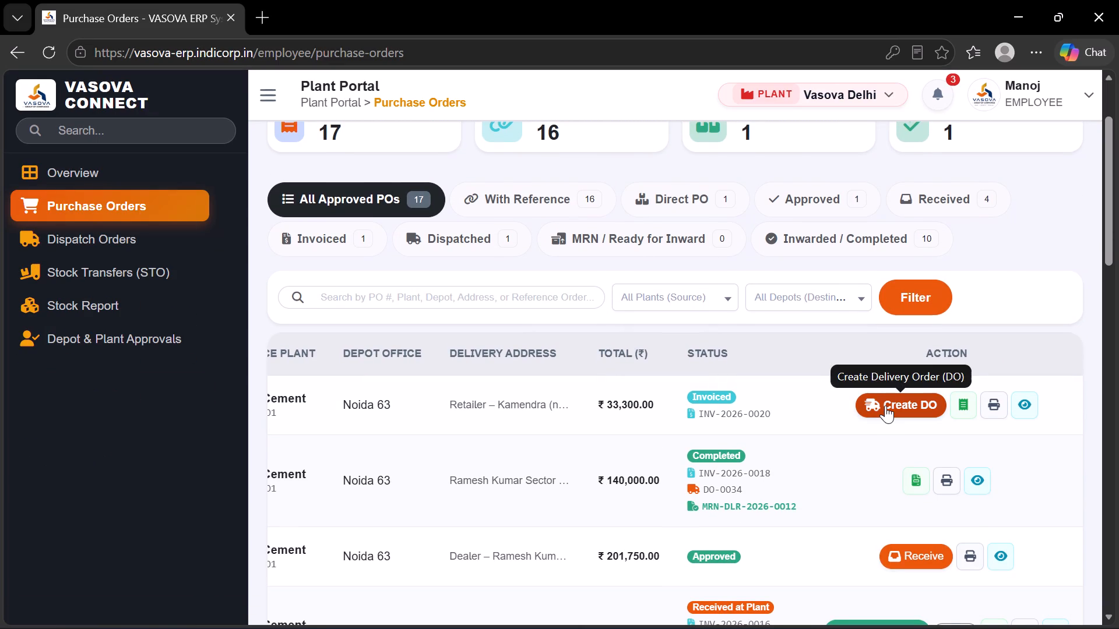
{"action": "left_click", "coordinate": [885, 405]}
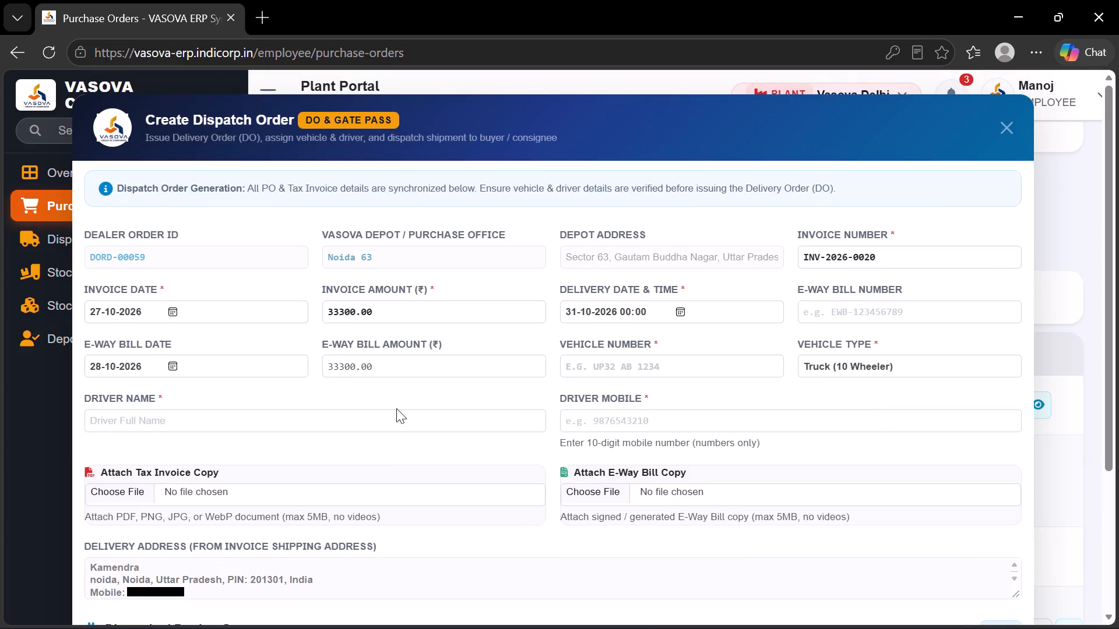
{"action": "scroll", "coordinate": [520, 410], "scroll_direction": "down", "scroll_amount": 1}
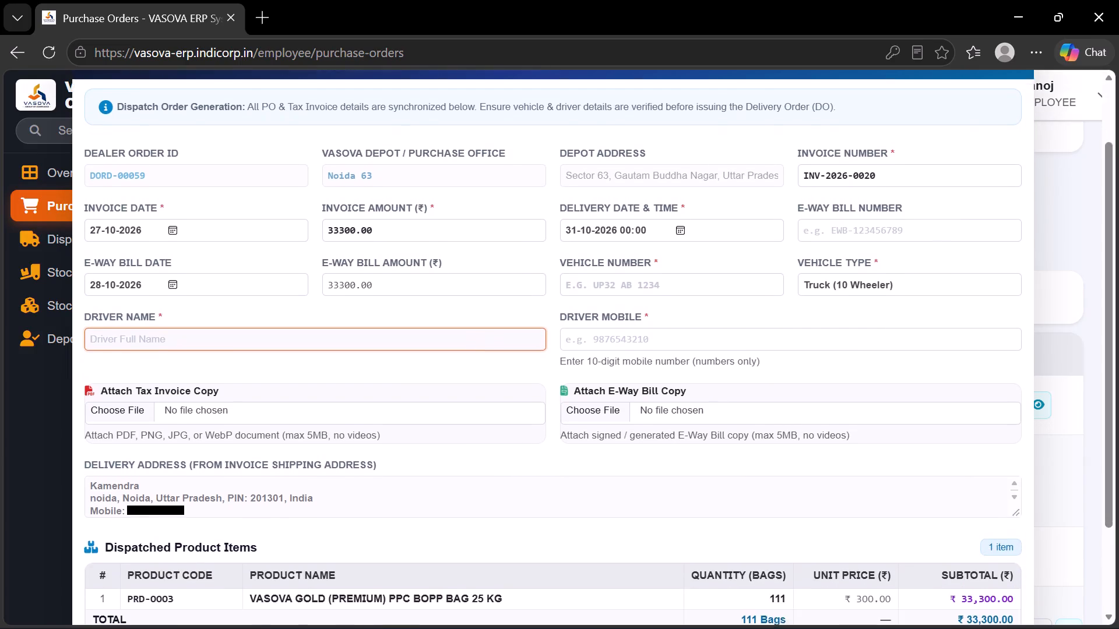
{"action": "scroll", "coordinate": [520, 410], "scroll_direction": "down", "scroll_amount": 1}
{"action": "left_click", "coordinate": [279, 328]}
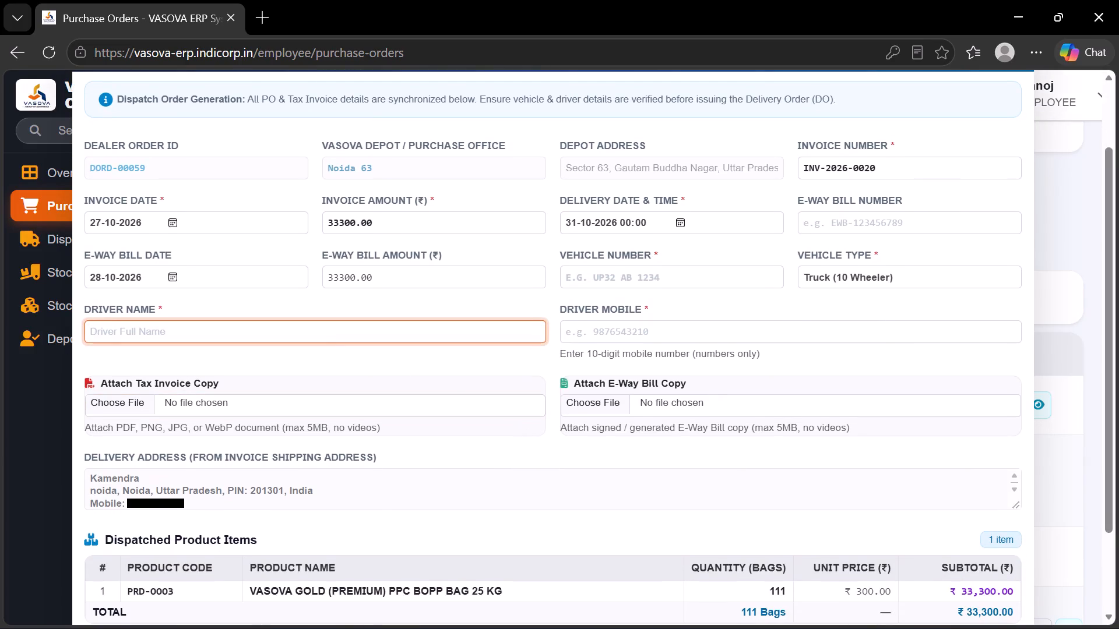
{"action": "type", "text": "ankit"}
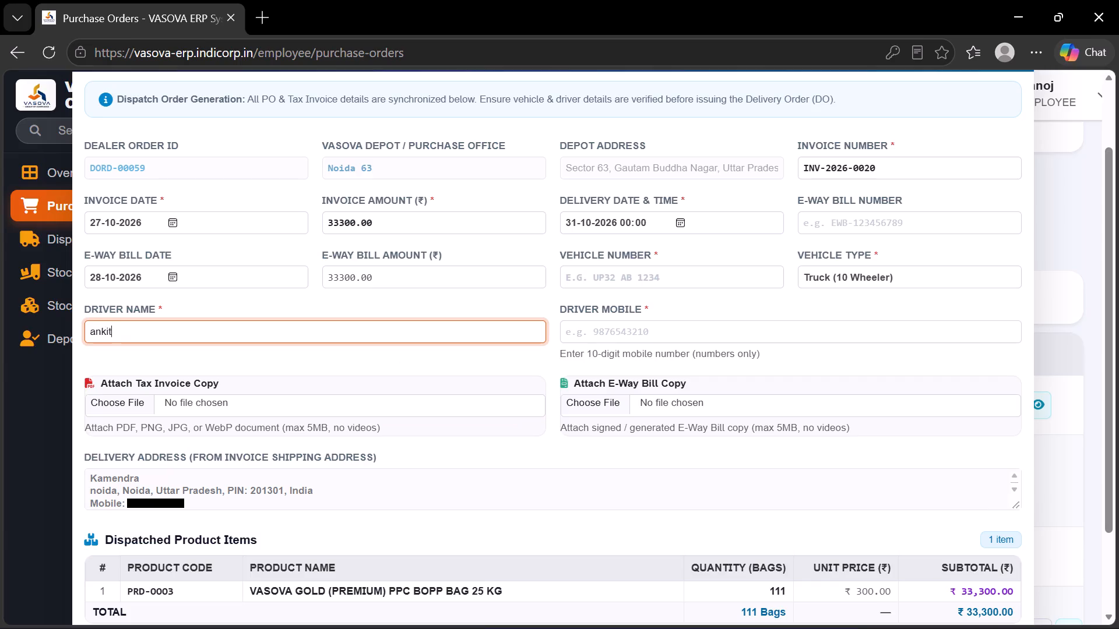
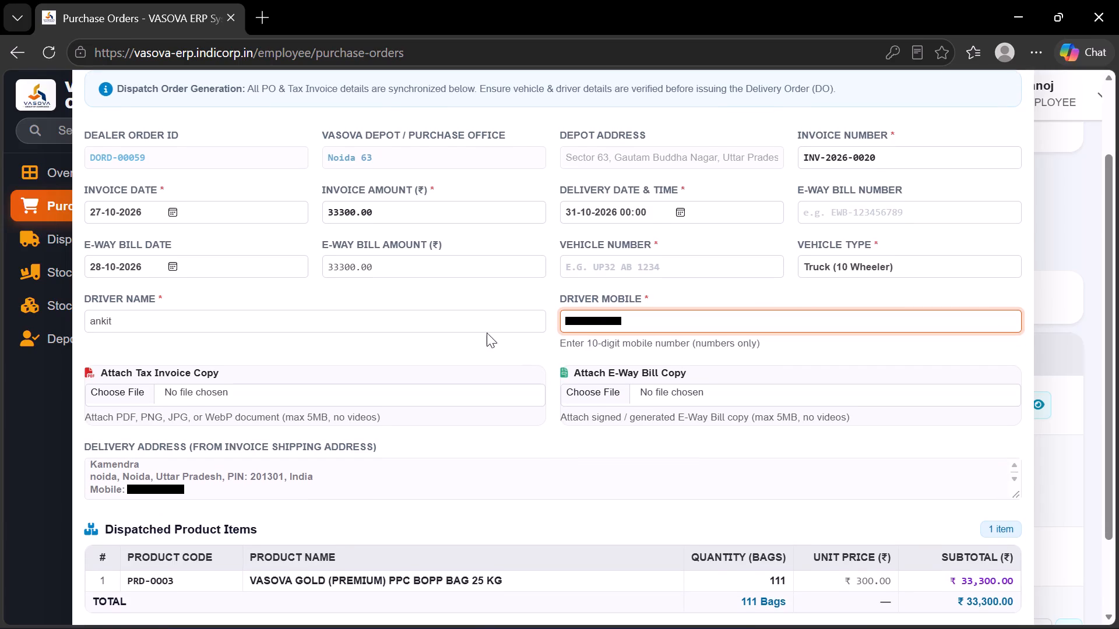
Review the PO-0049 dispatch order form, from invoice, e-way bill, vehicle and driver details to the dispatched product items.
{"action": "left_click", "coordinate": [406, 351]}
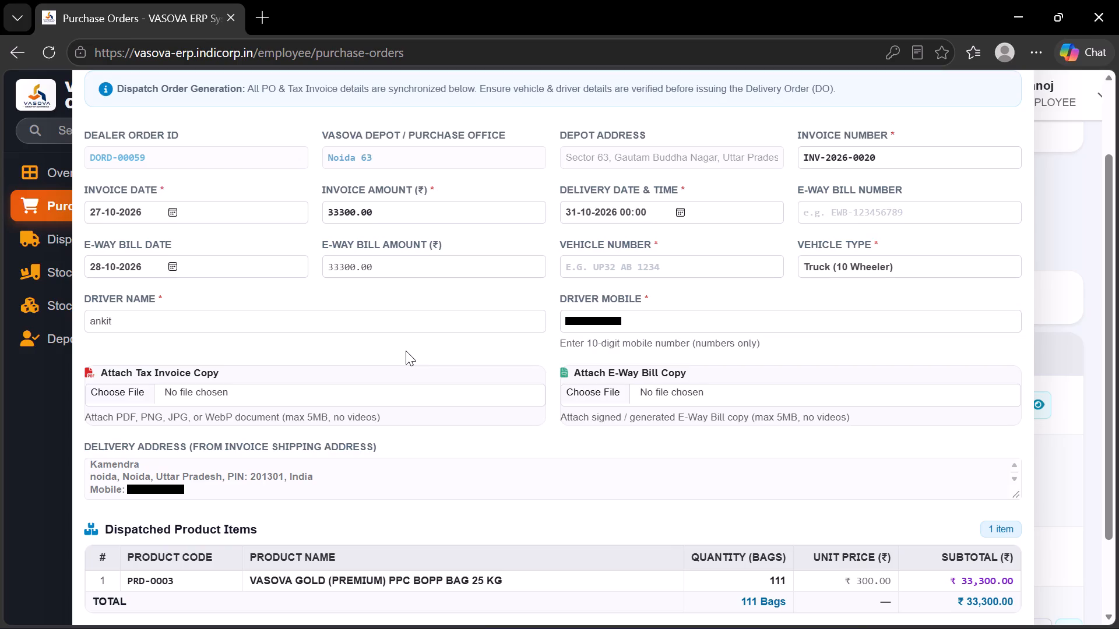
{"action": "scroll", "coordinate": [605, 409], "scroll_direction": "down", "scroll_amount": 2}
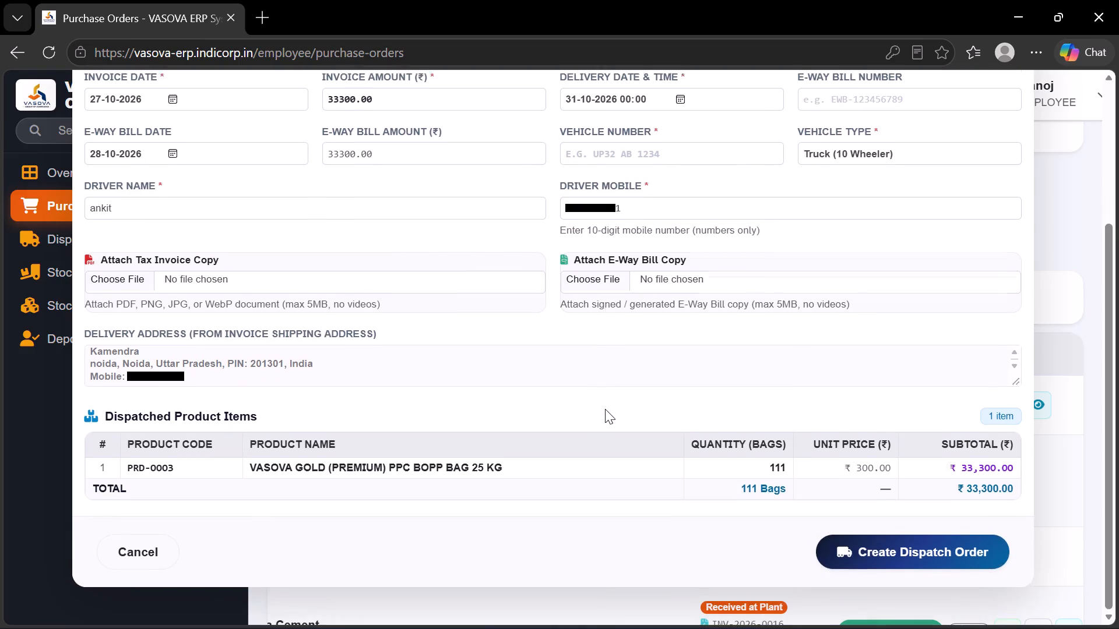
{"action": "scroll", "coordinate": [605, 409], "scroll_direction": "down", "scroll_amount": 1}
{"action": "scroll", "coordinate": [636, 490], "scroll_direction": "up", "scroll_amount": 3}
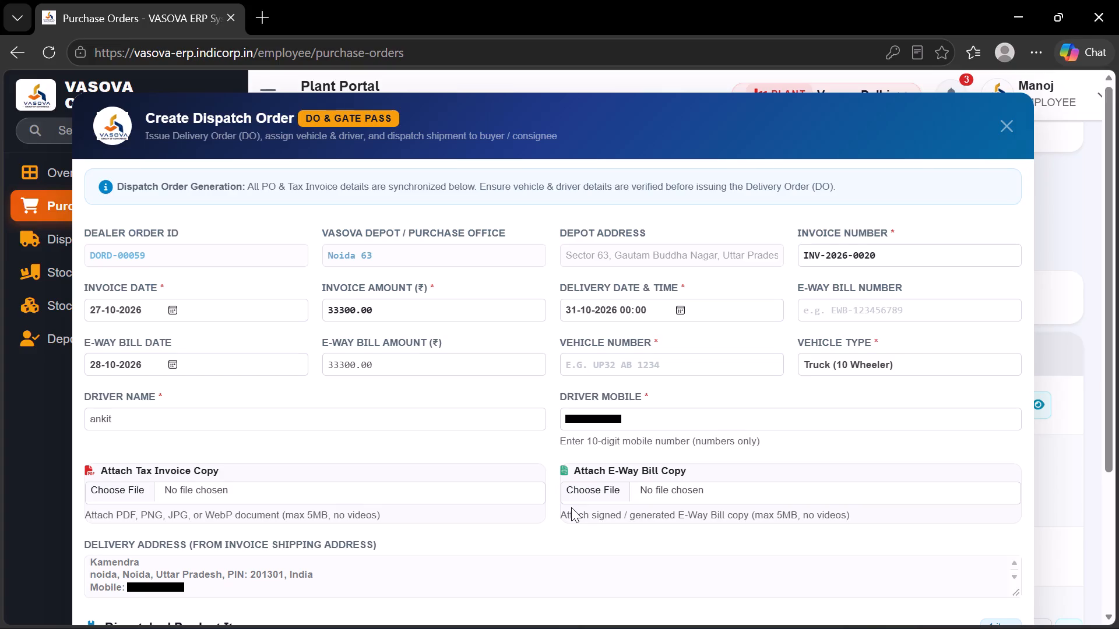
{"action": "scroll", "coordinate": [694, 469], "scroll_direction": "down", "scroll_amount": 3}
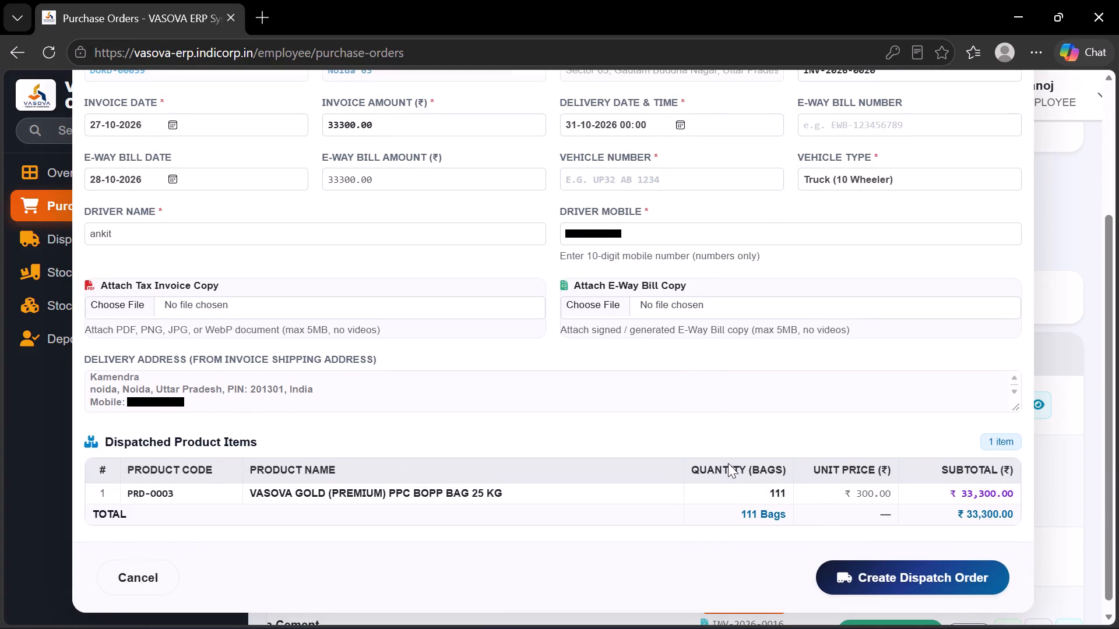
{"action": "scroll", "coordinate": [728, 463], "scroll_direction": "up", "scroll_amount": 2}
{"action": "scroll", "coordinate": [728, 463], "scroll_direction": "right", "scroll_amount": 1}
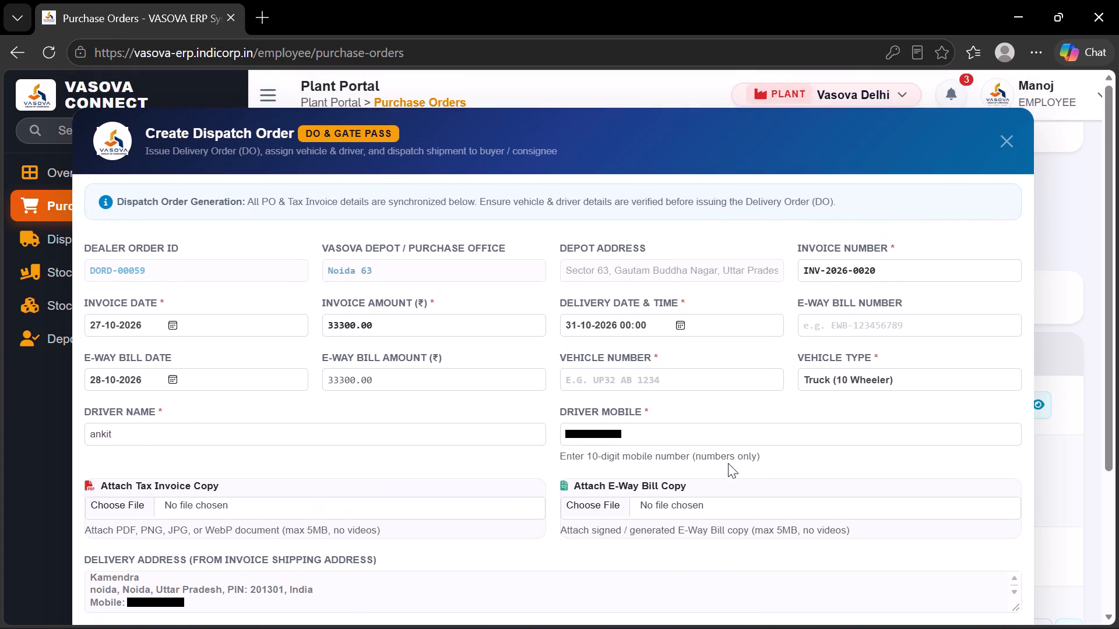
{"action": "scroll", "coordinate": [728, 463], "scroll_direction": "right", "scroll_amount": 4}
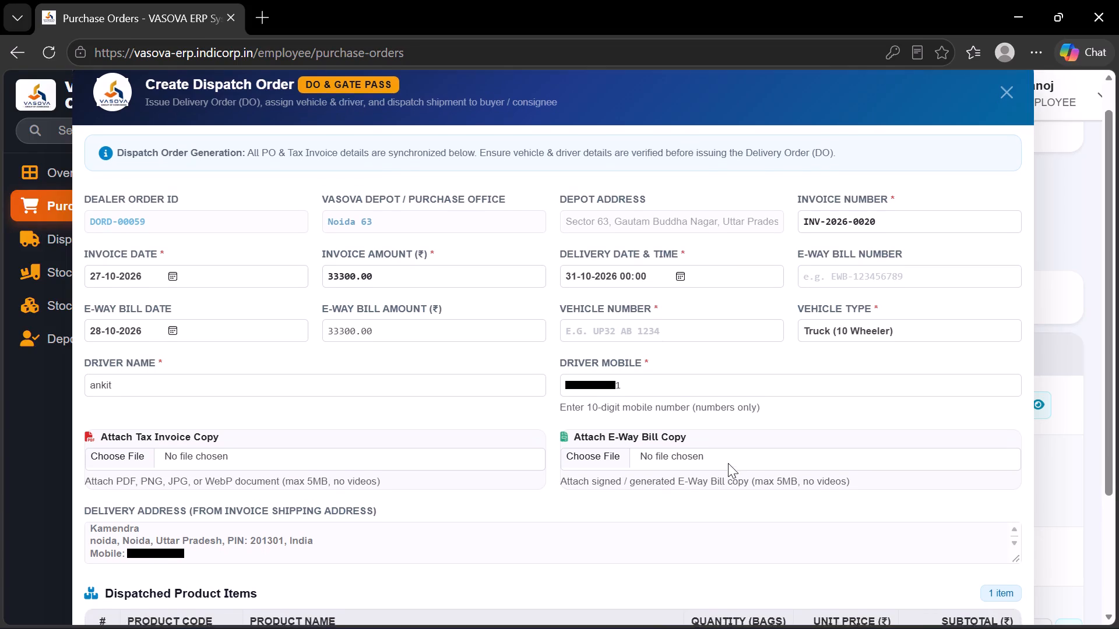
{"action": "scroll", "coordinate": [728, 463], "scroll_direction": "right", "scroll_amount": 1}
{"action": "scroll", "coordinate": [728, 463], "scroll_direction": "down", "scroll_amount": 2}
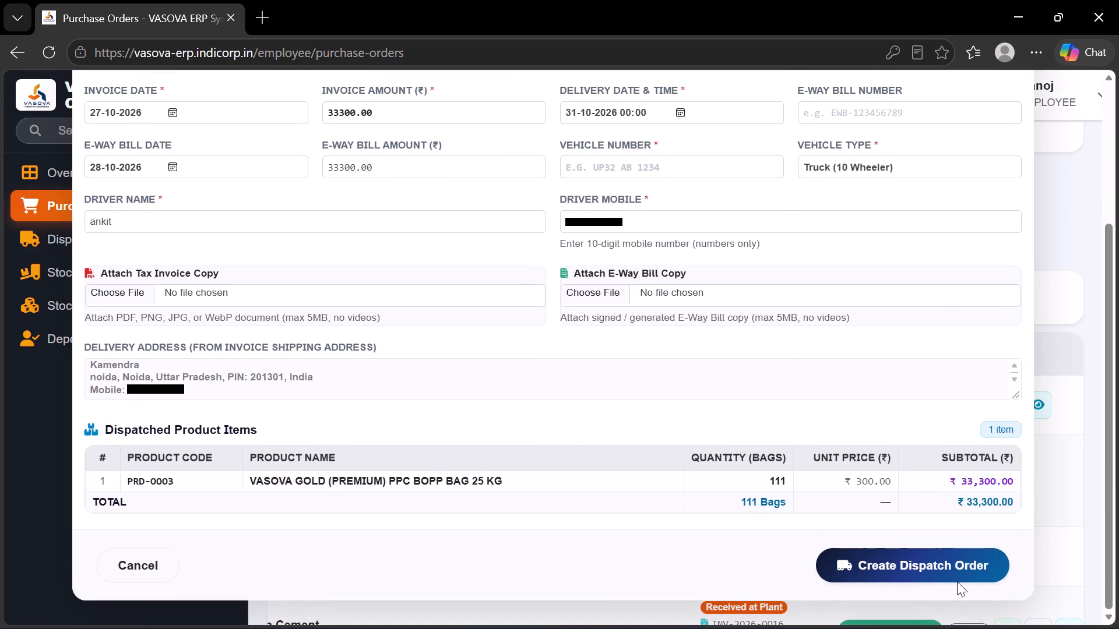
{"action": "left_click", "coordinate": [956, 562]}
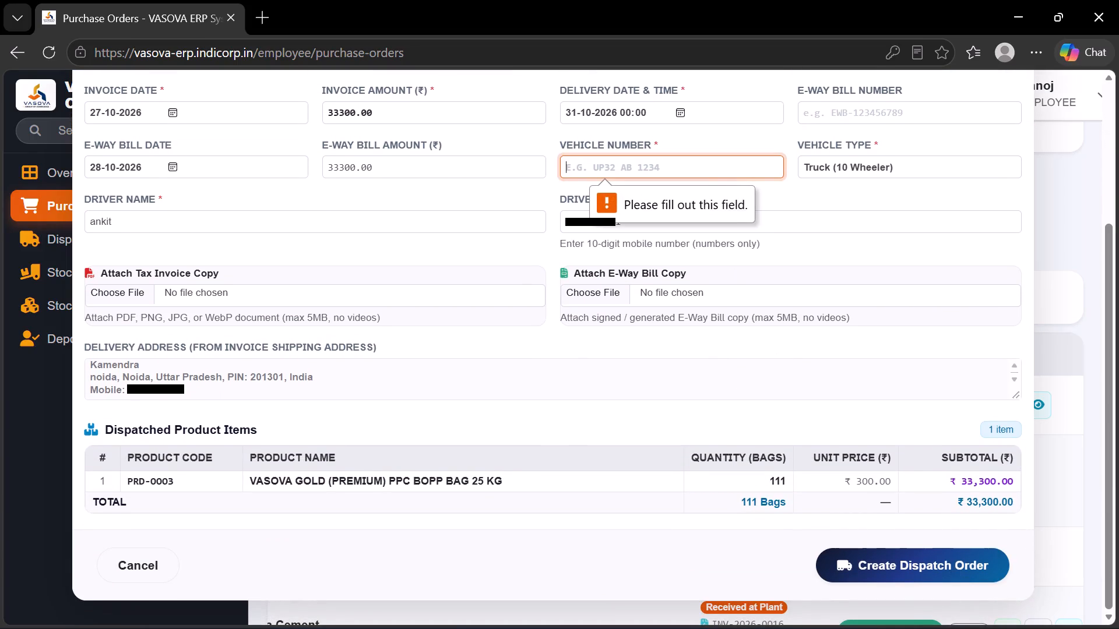
{"action": "left_click", "coordinate": [630, 157]}
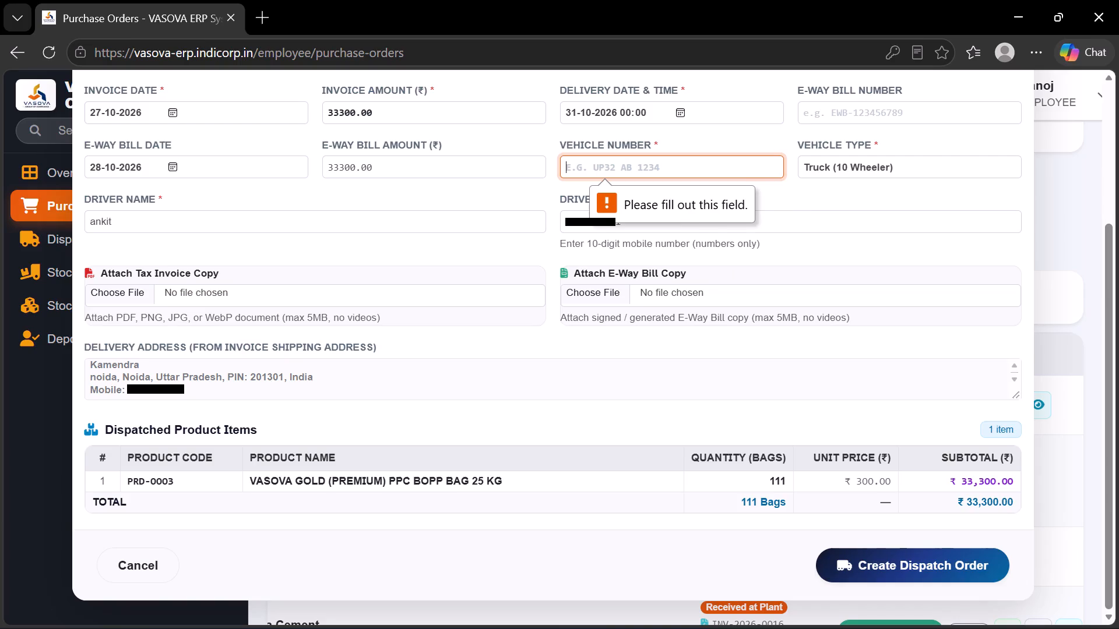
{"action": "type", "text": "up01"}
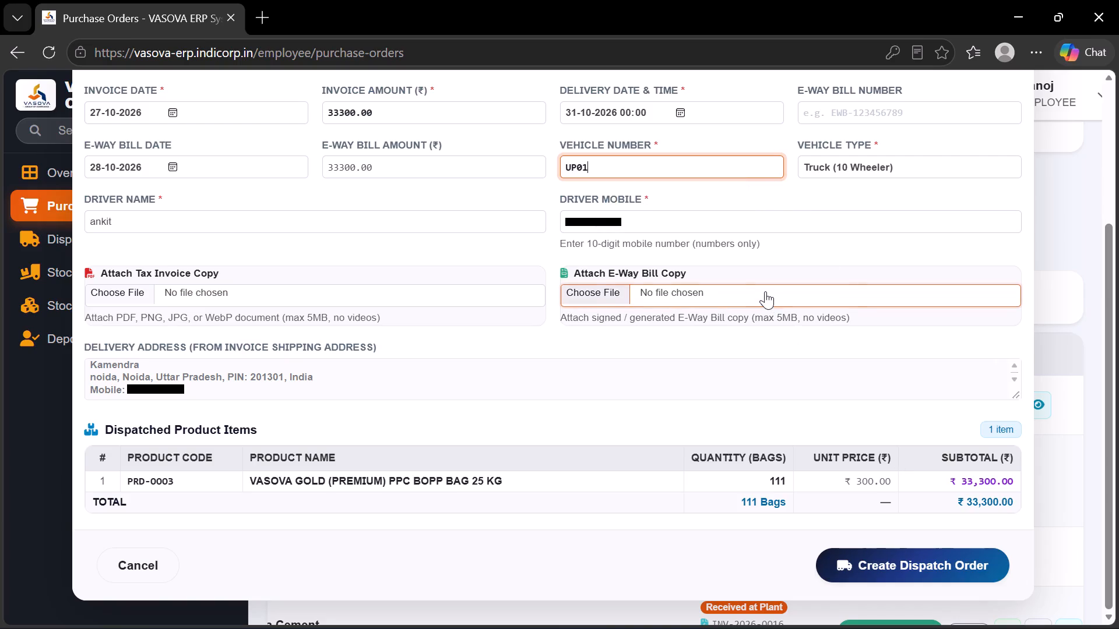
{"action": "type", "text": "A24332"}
{"action": "left_click", "coordinate": [892, 560]}
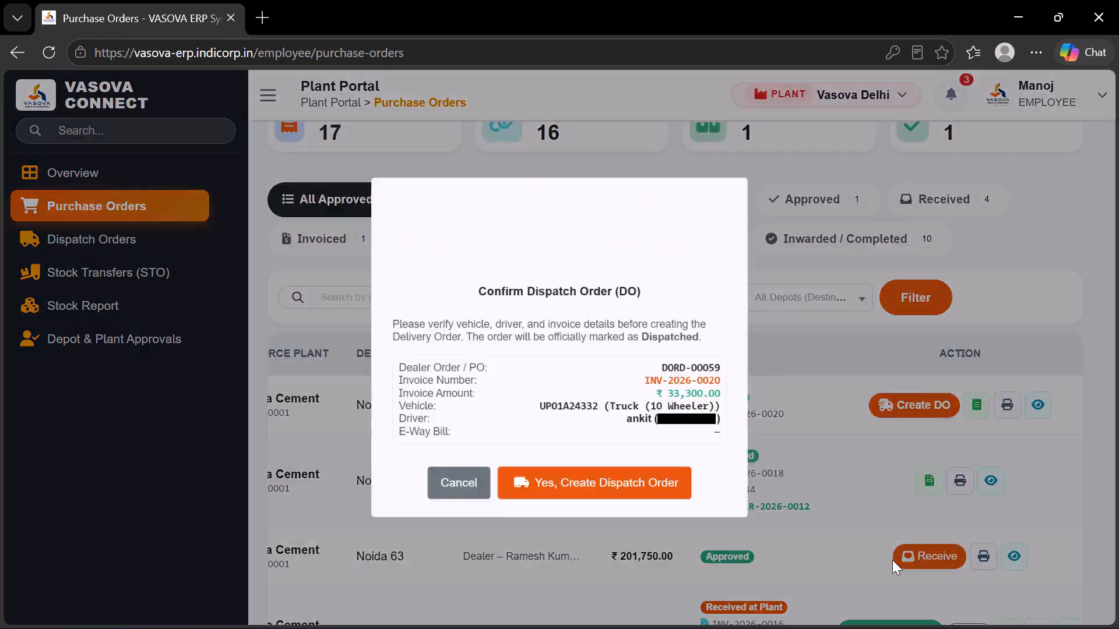
{"action": "left_click", "coordinate": [635, 511]}
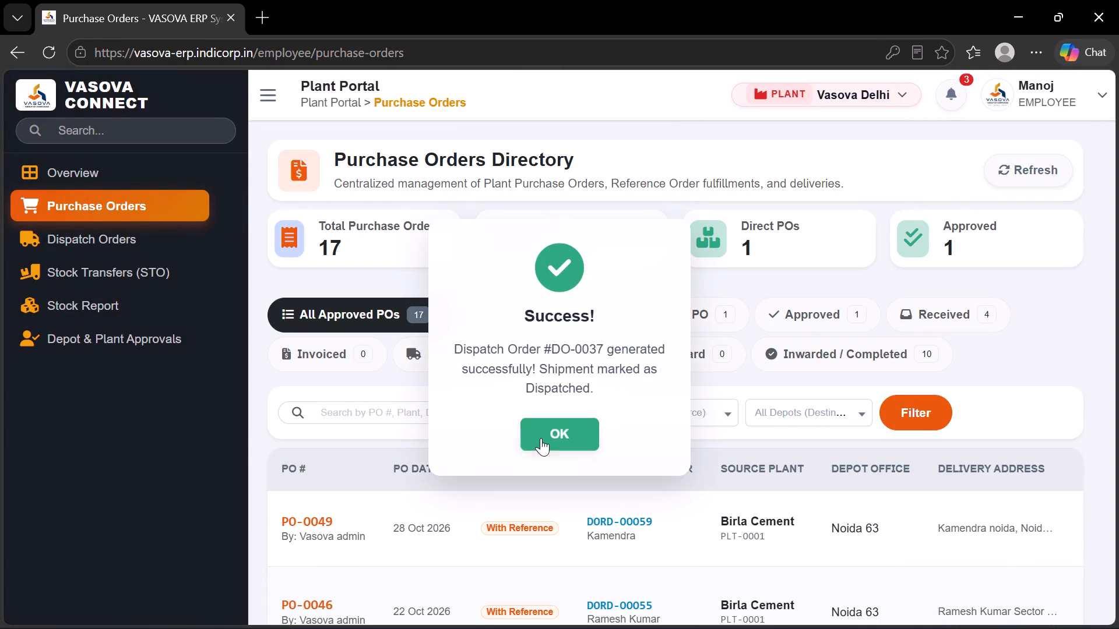
{"action": "left_click", "coordinate": [541, 438]}
Open the printable delivery order and gate pass for PO-0049, check its details, and close it.
{"action": "scroll", "coordinate": [665, 574], "scroll_direction": "left", "scroll_amount": 5}
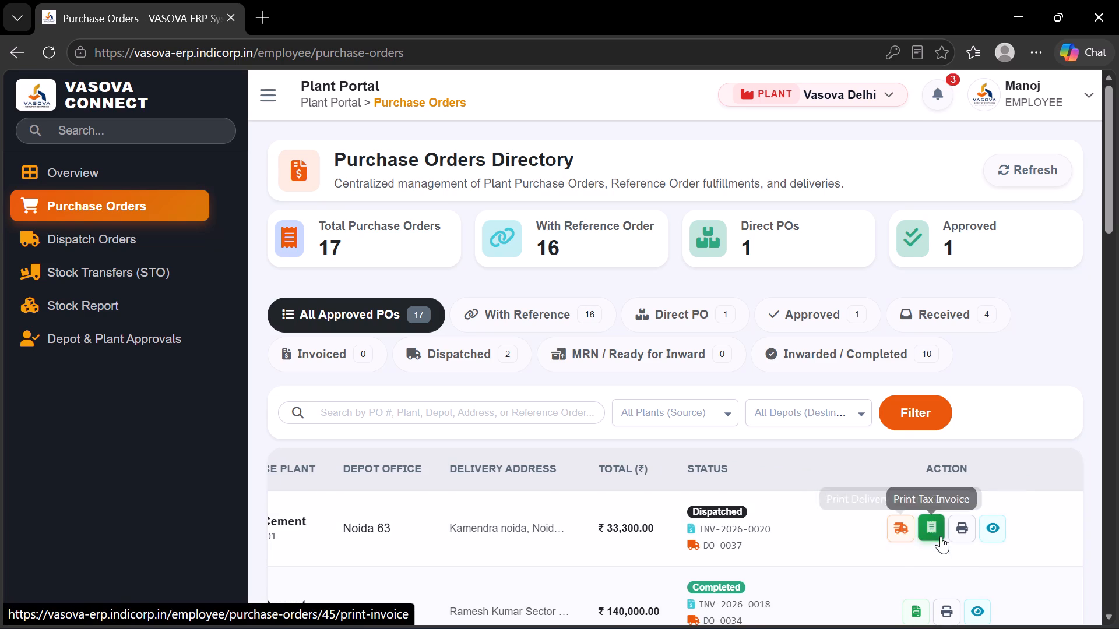
{"action": "left_click", "coordinate": [902, 533]}
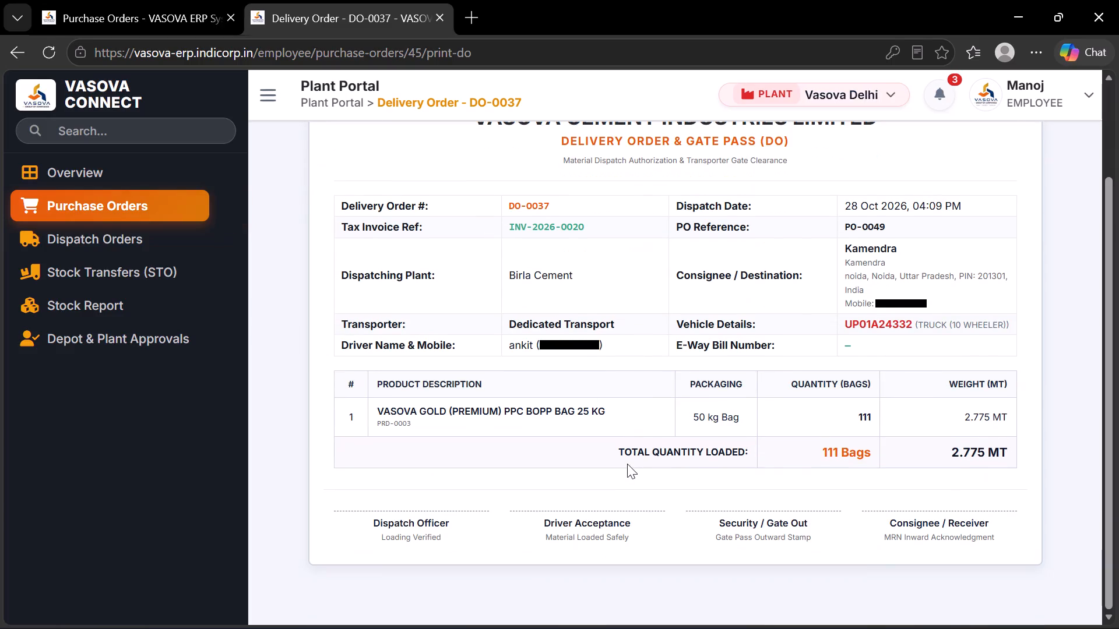
{"action": "left_click", "coordinate": [432, 16]}
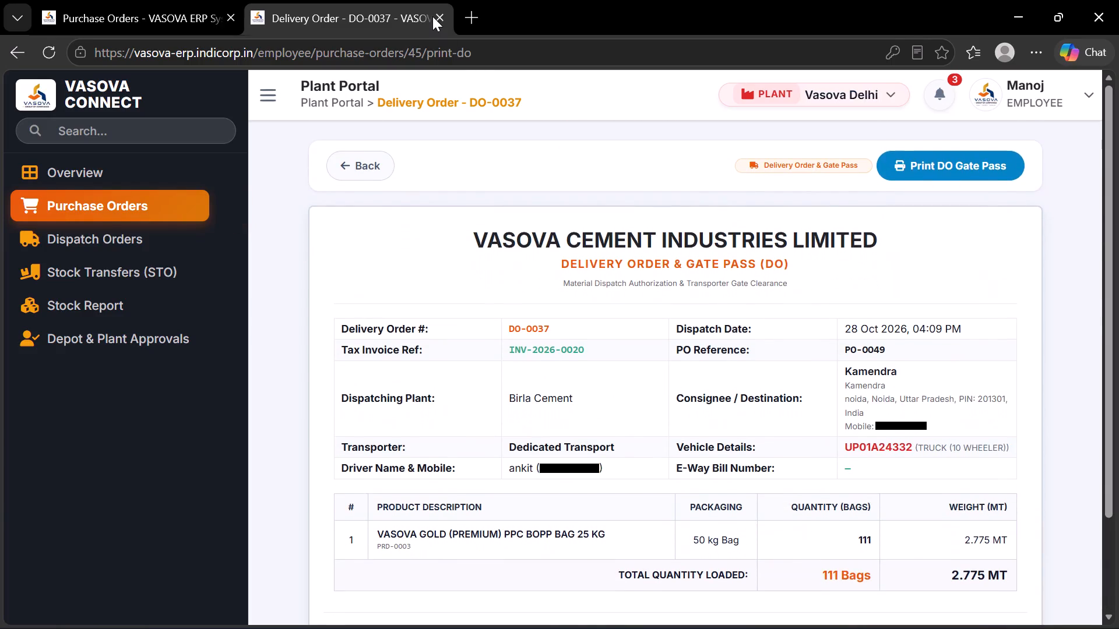
{"action": "left_click", "coordinate": [435, 16]}
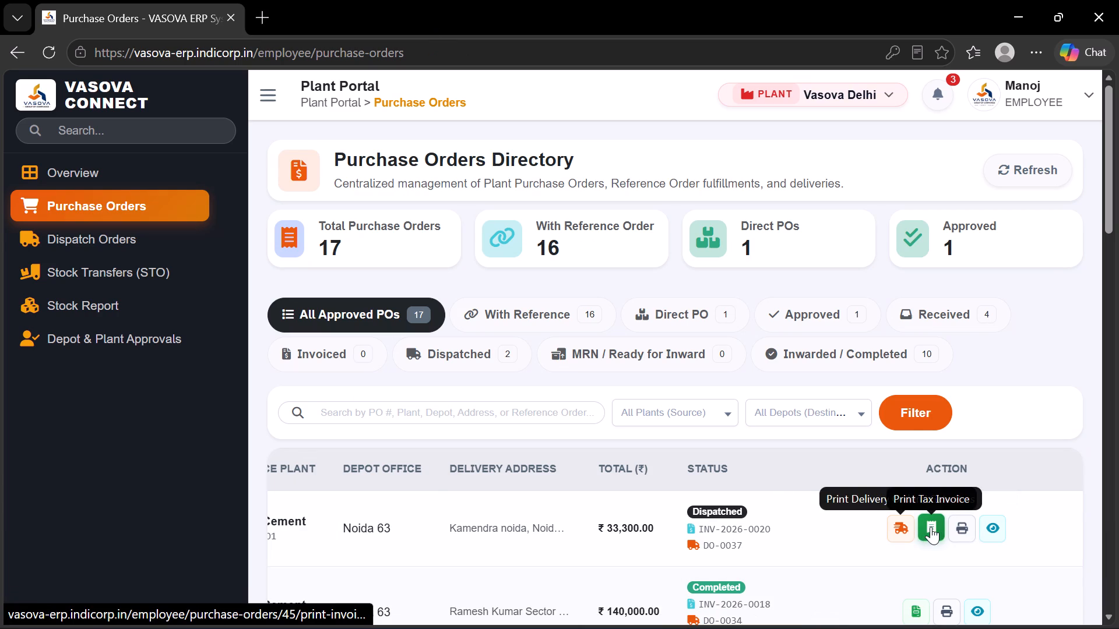
Open the printable purchase order for PO-0049, check its order items and totals, and close it.
{"action": "left_click", "coordinate": [957, 527]}
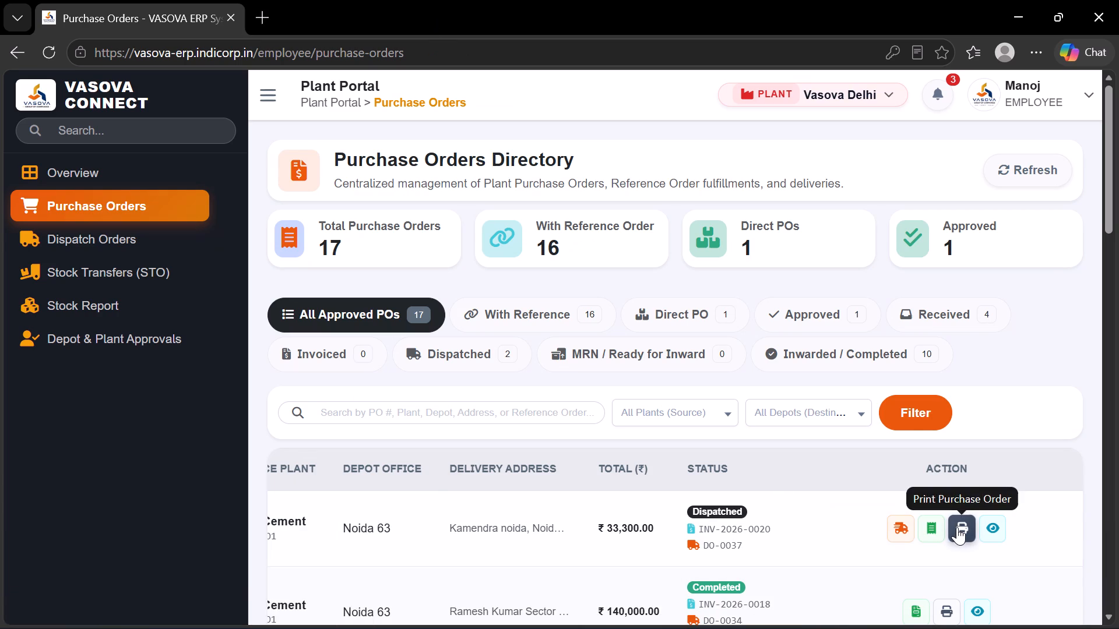
{"action": "scroll", "coordinate": [685, 439], "scroll_direction": "down", "scroll_amount": 1}
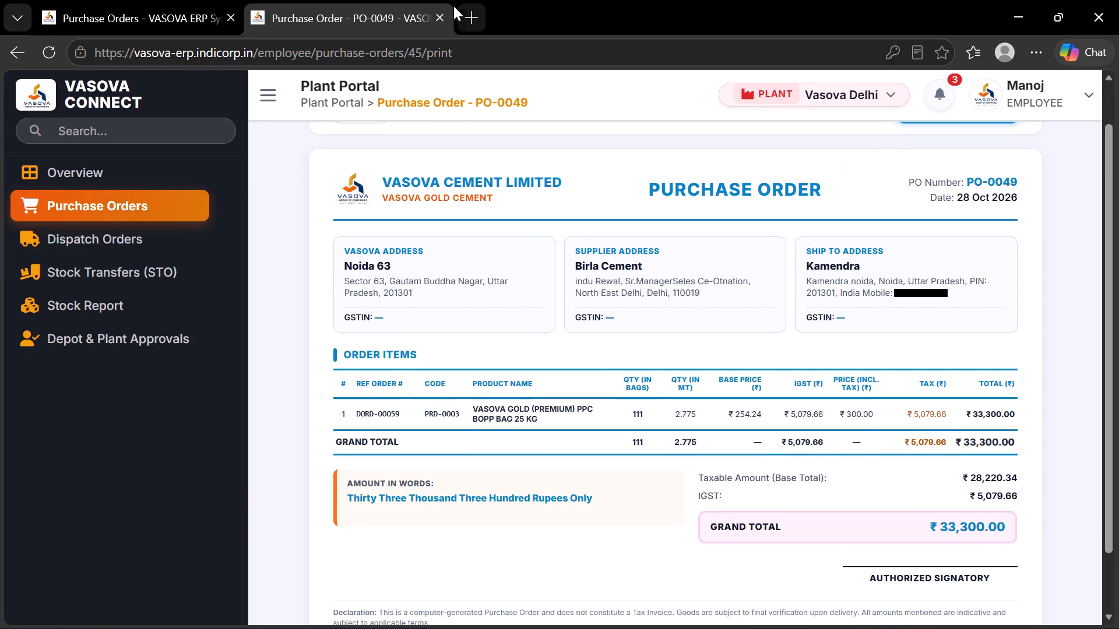
{"action": "left_click", "coordinate": [426, 16]}
{"action": "left_click", "coordinate": [434, 18]}
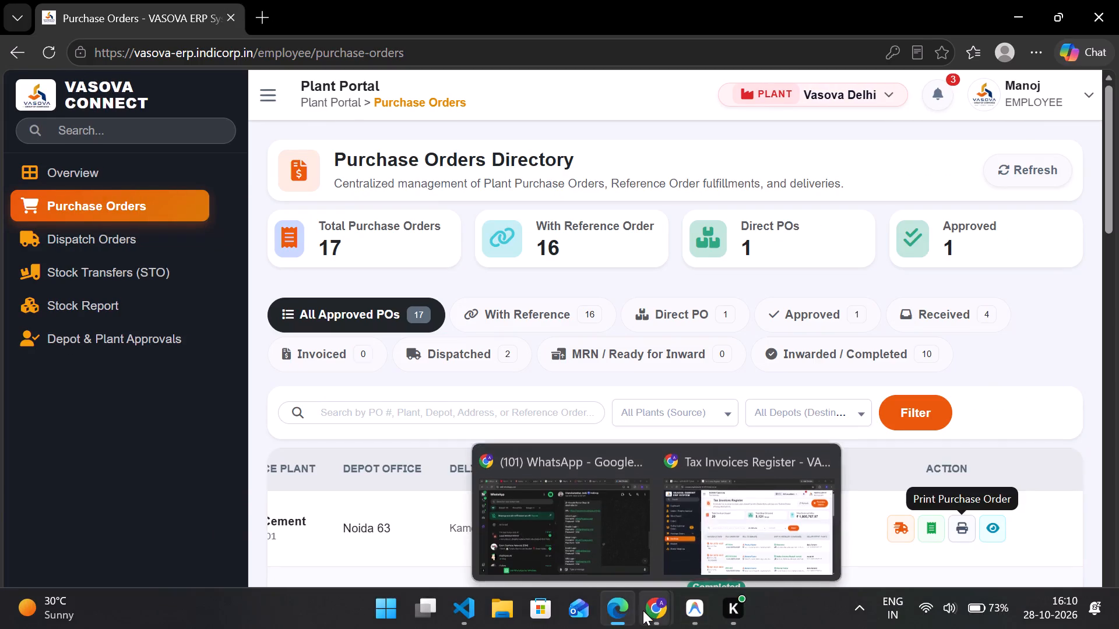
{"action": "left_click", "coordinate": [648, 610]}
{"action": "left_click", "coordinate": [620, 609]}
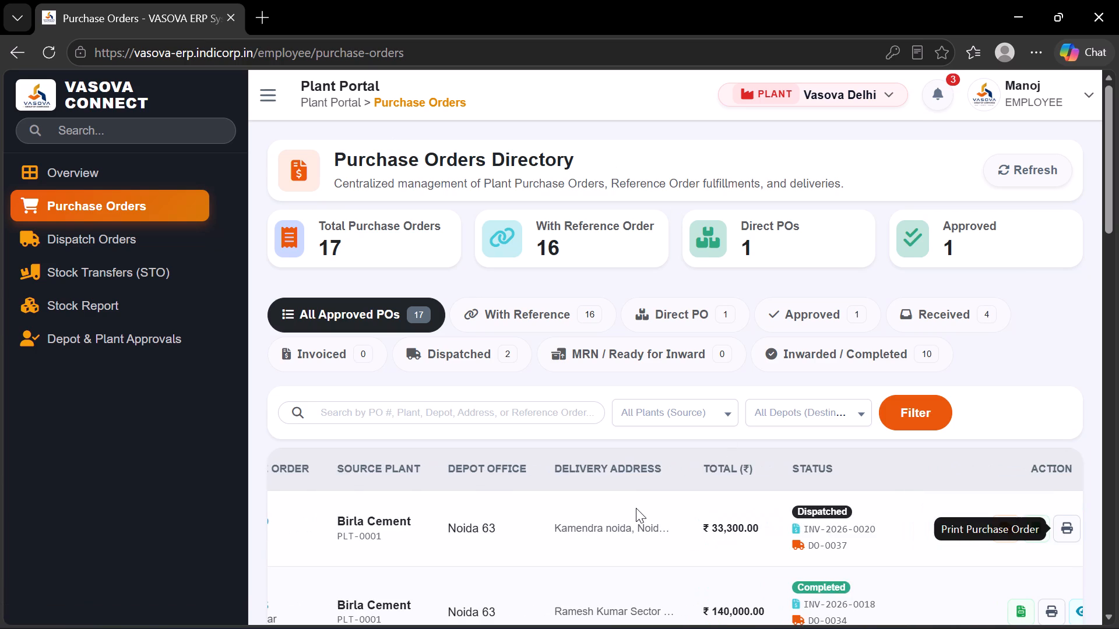
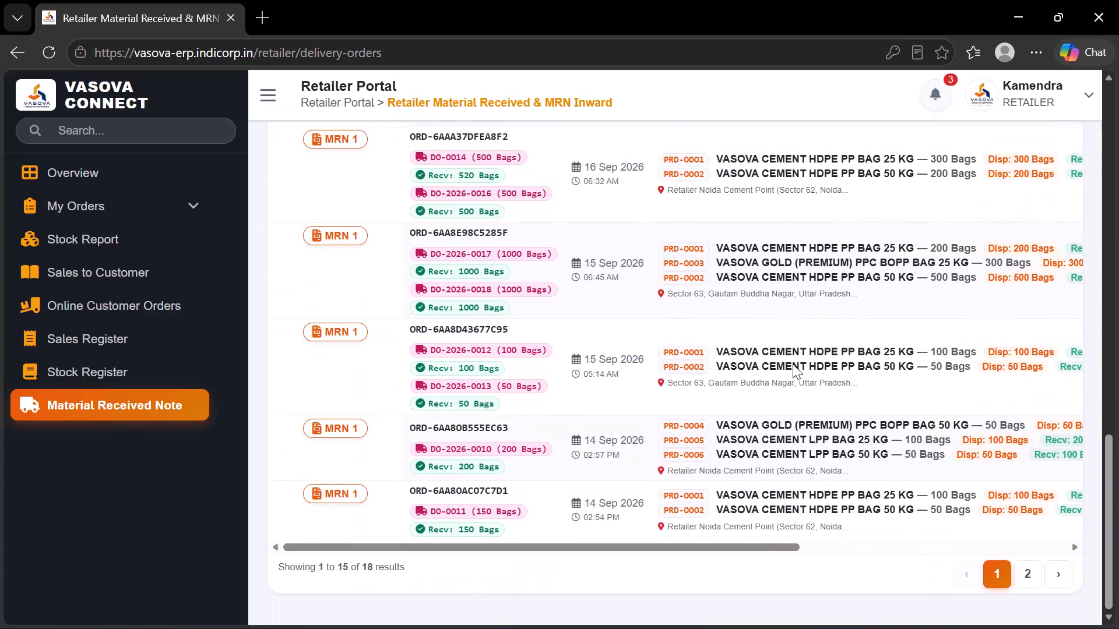
Look through the retailer's inbound dispatches and material confirmations in the Material Received Note list.
{"action": "scroll", "coordinate": [793, 364], "scroll_direction": "down", "scroll_amount": 1}
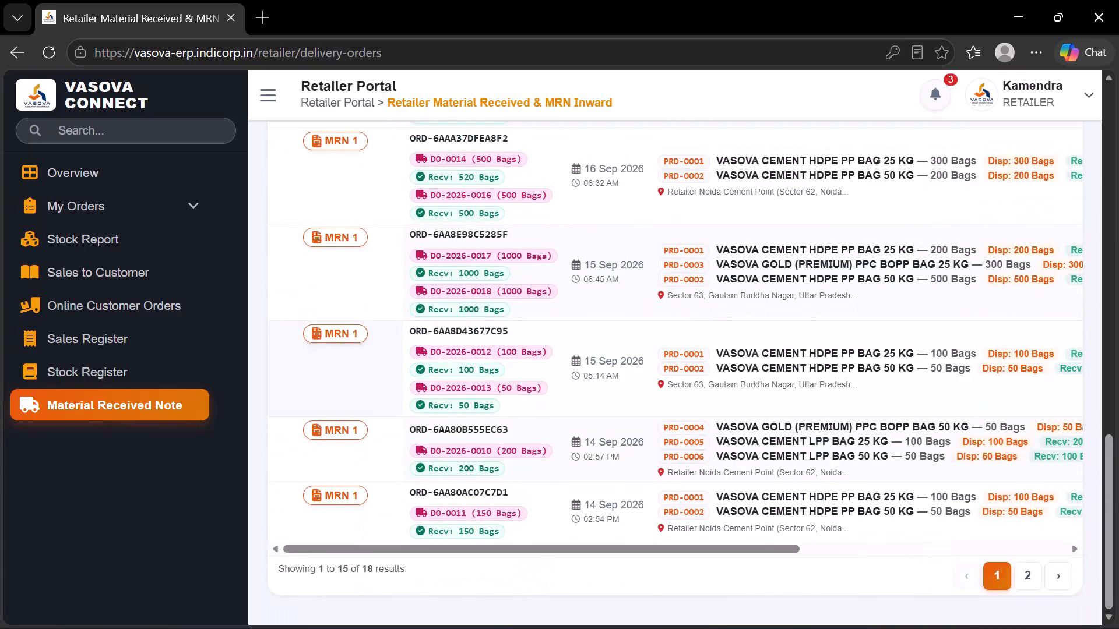
{"action": "scroll", "coordinate": [793, 364], "scroll_direction": "down", "scroll_amount": 1}
{"action": "scroll", "coordinate": [793, 364], "scroll_direction": "up", "scroll_amount": 8}
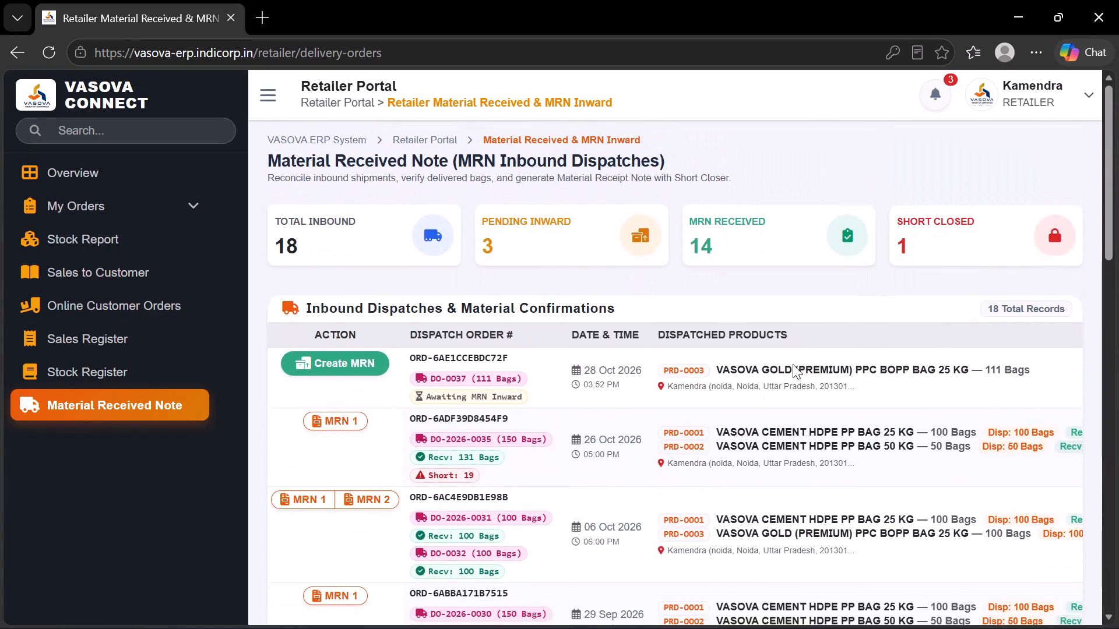